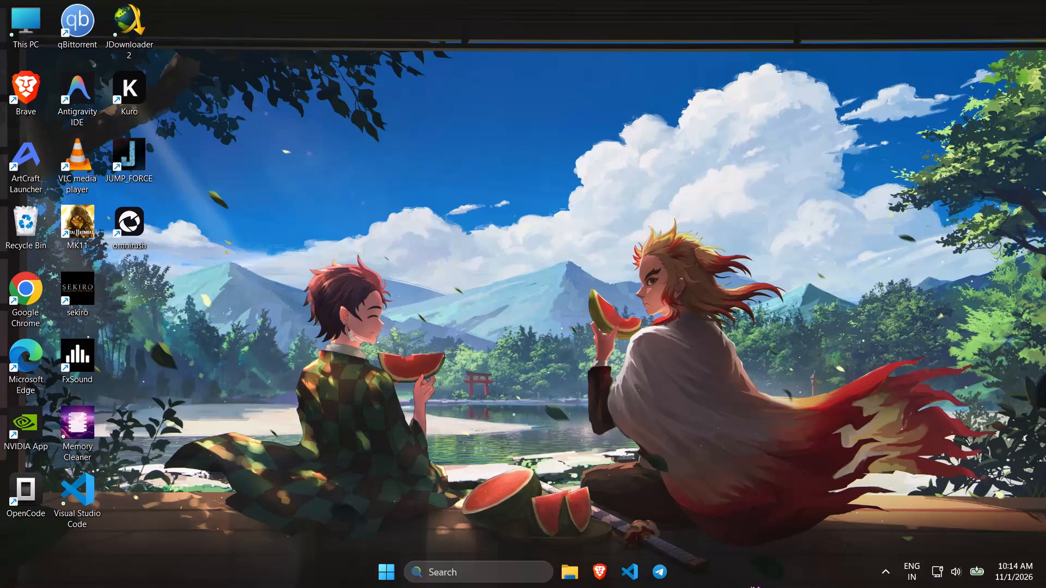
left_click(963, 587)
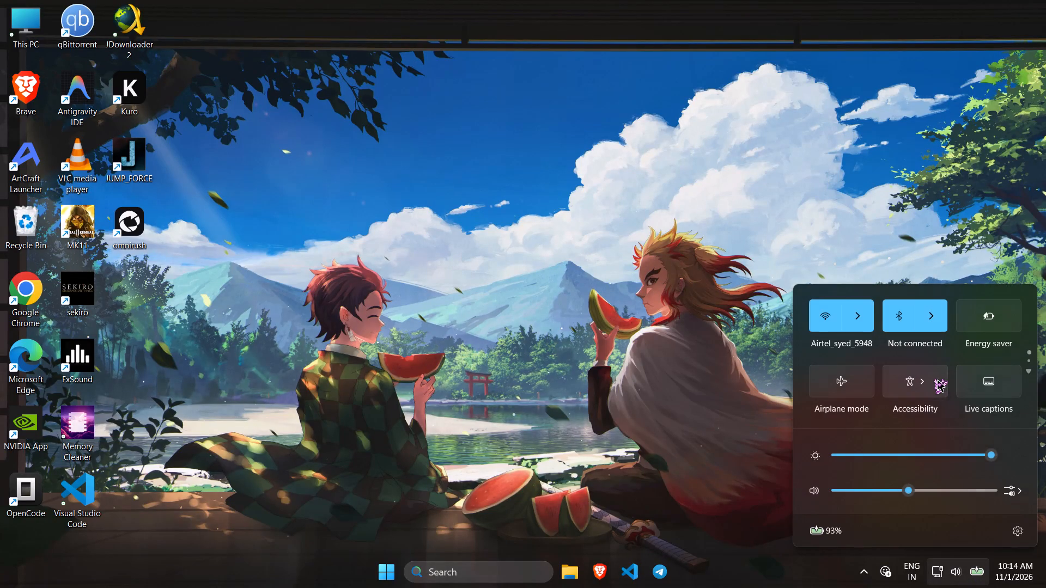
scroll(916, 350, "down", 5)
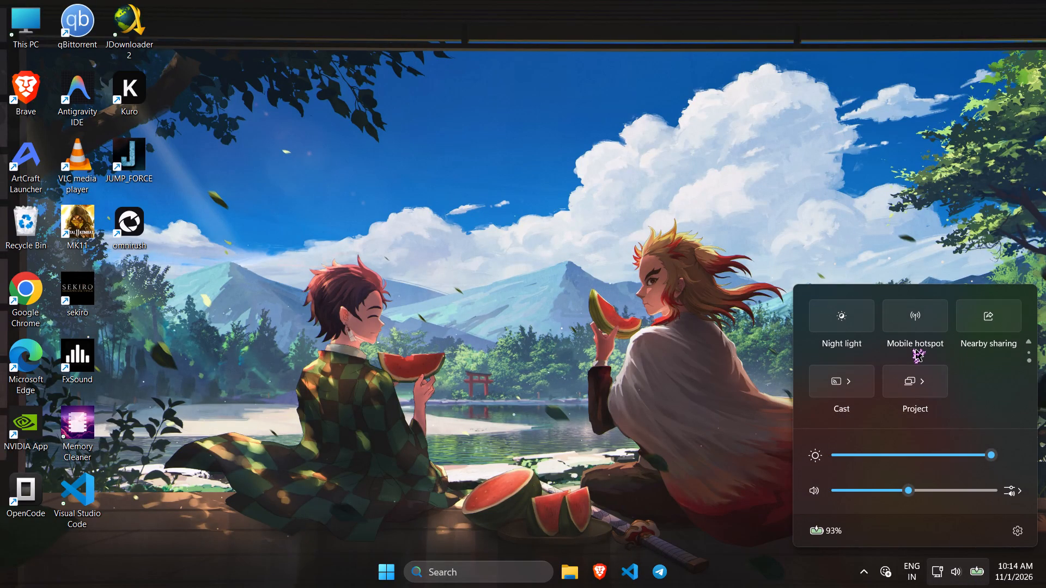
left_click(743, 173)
Open the Kuro app from the hidden system tray icons.
left_click(857, 577)
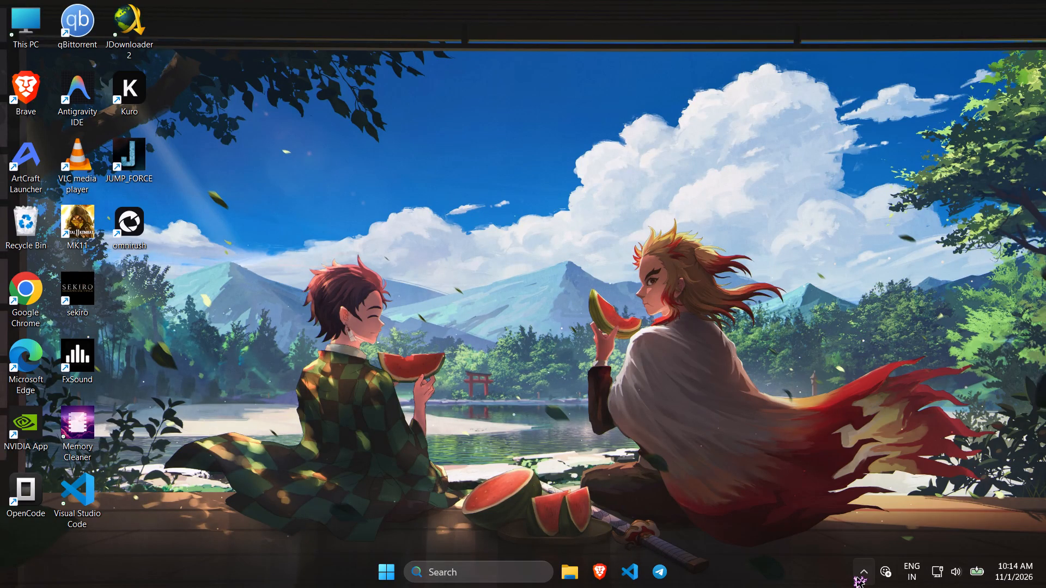
left_click(813, 523)
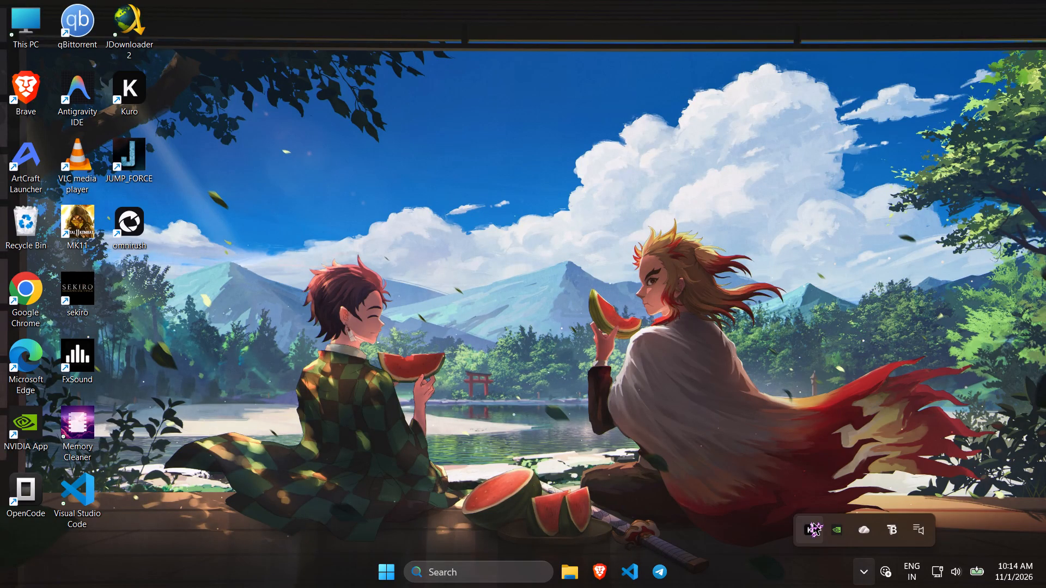
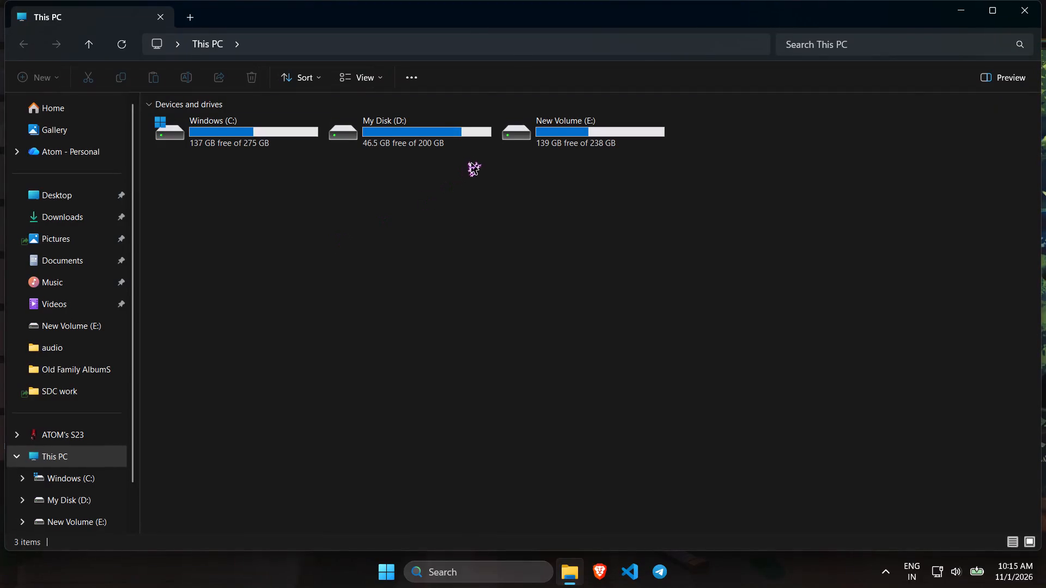
Maximize the file browser window.
key("super+Up")
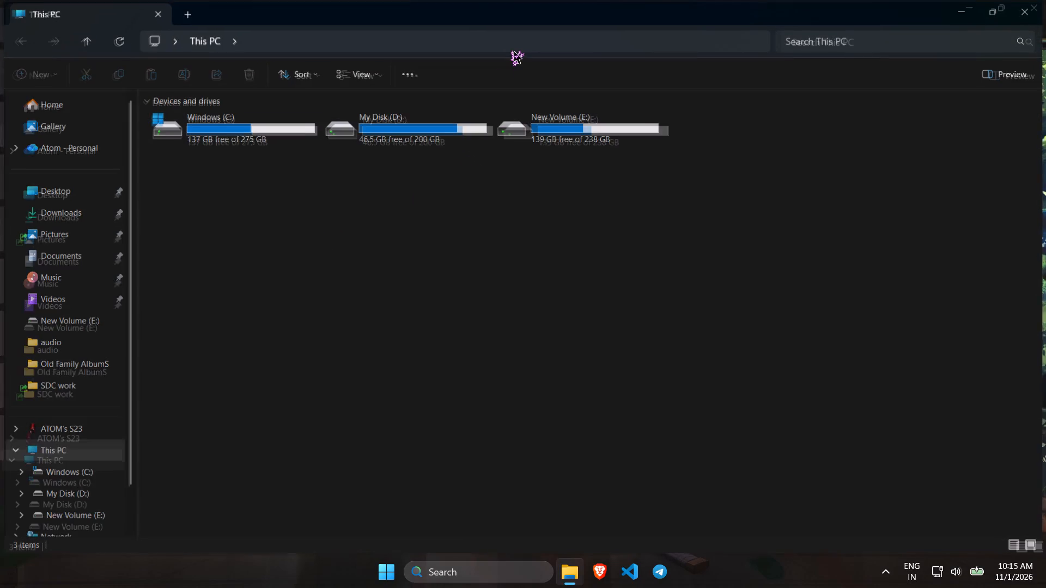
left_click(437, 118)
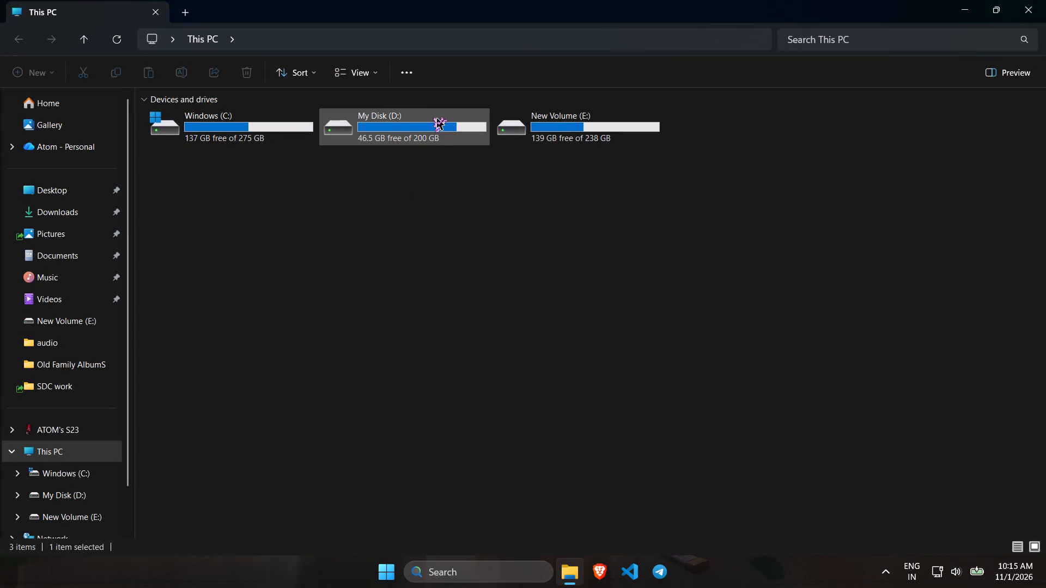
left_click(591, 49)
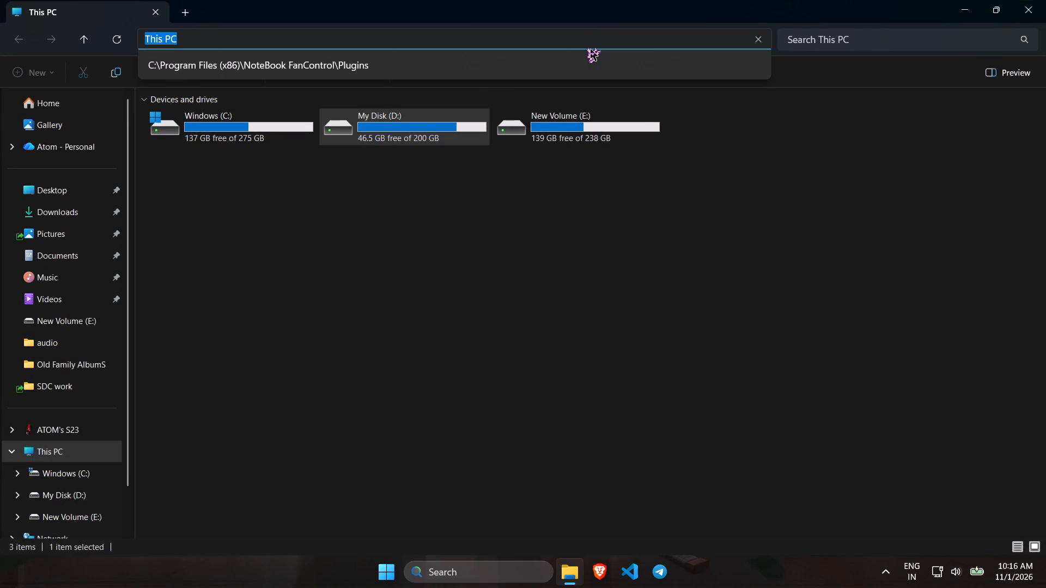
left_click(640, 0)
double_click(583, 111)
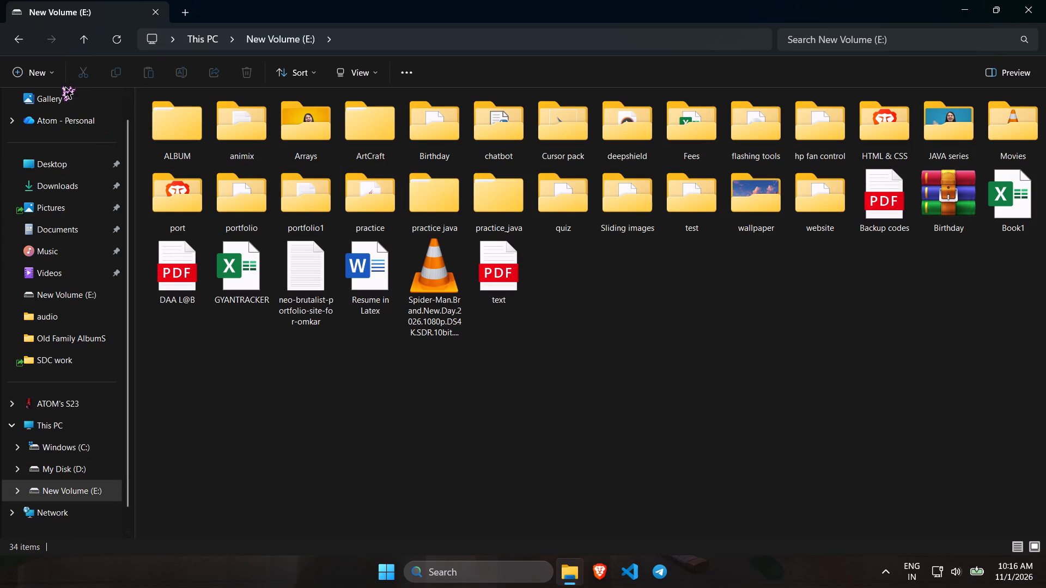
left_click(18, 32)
Open the GYANTRACKER workbook from the personal OneDrive folder.
scroll(68, 393, "down", 3)
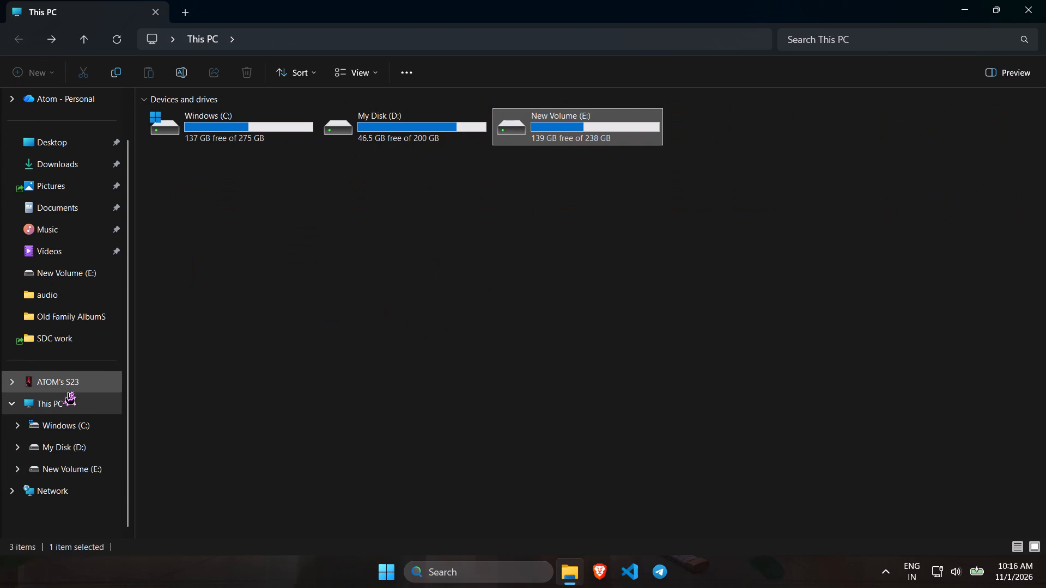
scroll(68, 239, "up", 3)
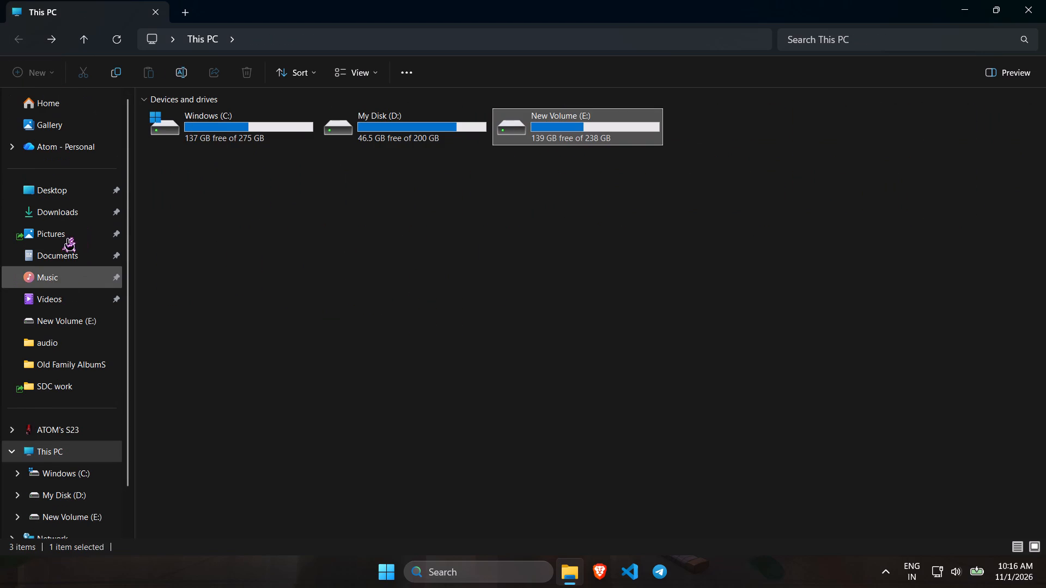
left_click(112, 138)
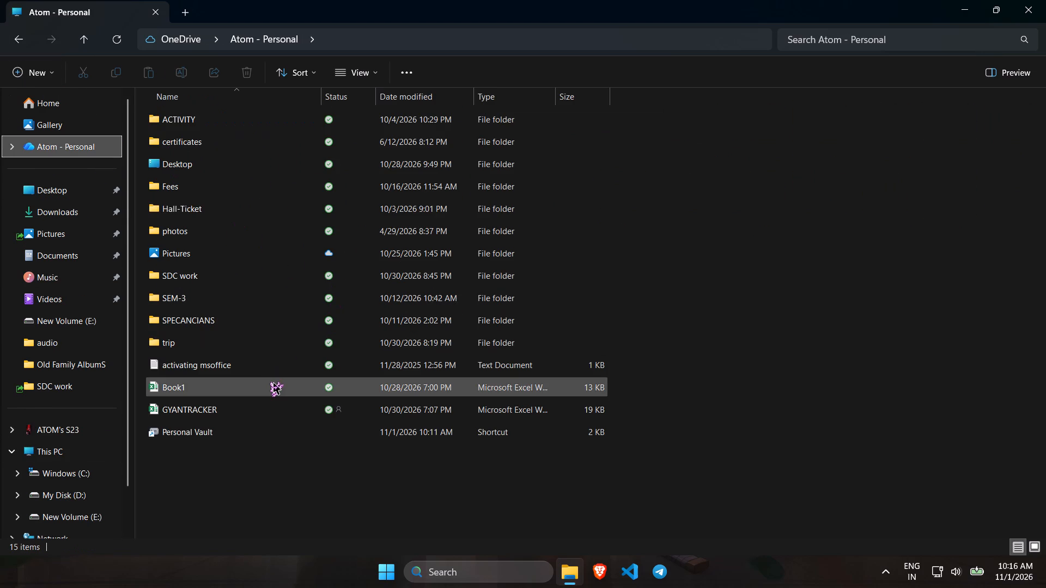
double_click(269, 406)
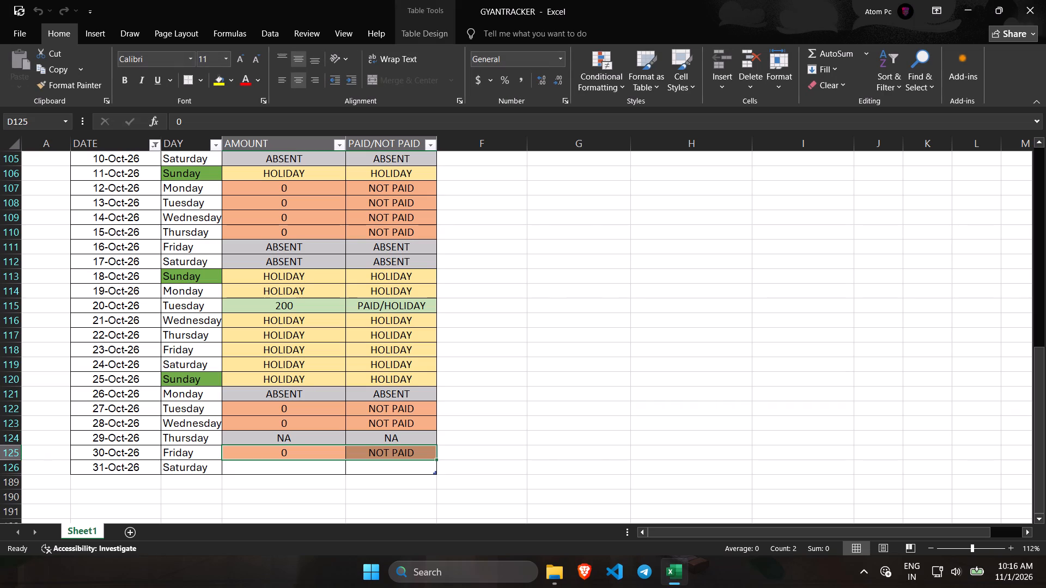
Copy the 30-Oct-26 amount and payment status, 0 and NOT PAID, into the 31-Oct-26 row.
key("Down")
key("Up")
key("shift+Right")
key("ctrl+c")
key("Down")
key("ctrl+v")
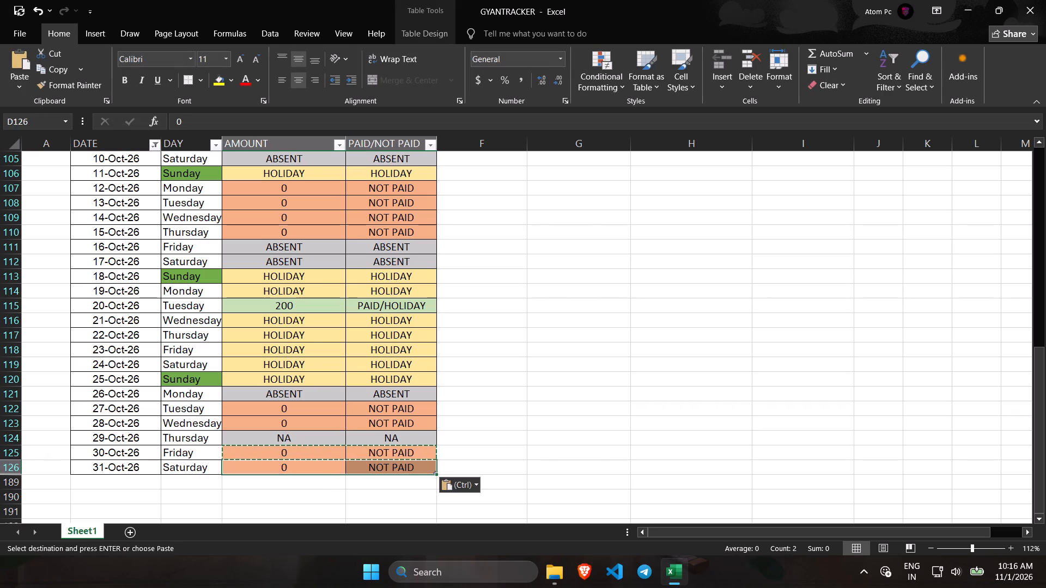
Edit the Petrol pending balance formula in the October payment table so it reads =SUM(50*4).
left_click(541, 345)
scroll(541, 345, "up", 5)
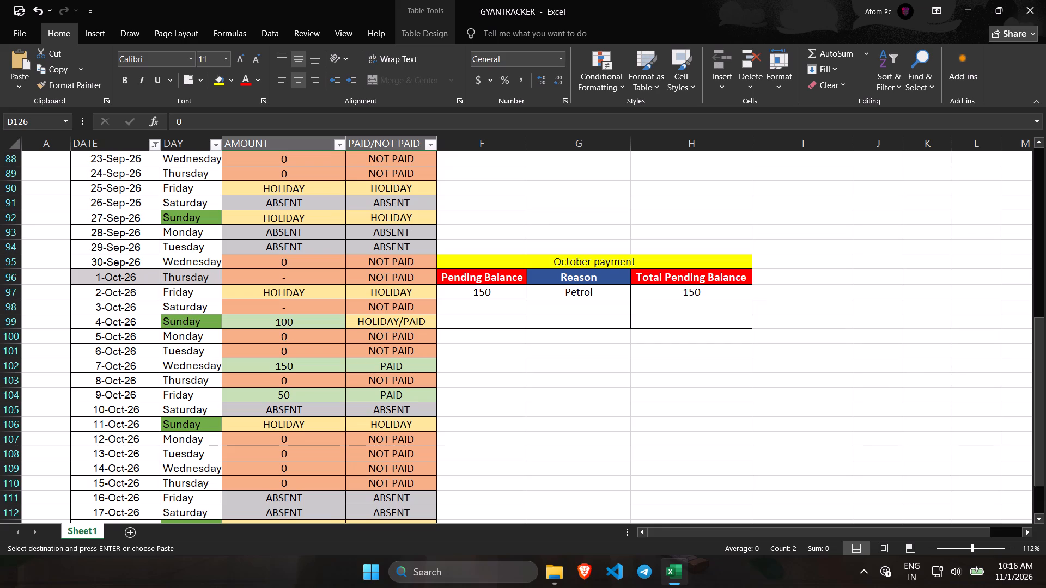
double_click(515, 292)
key("Left")
key("backslash")
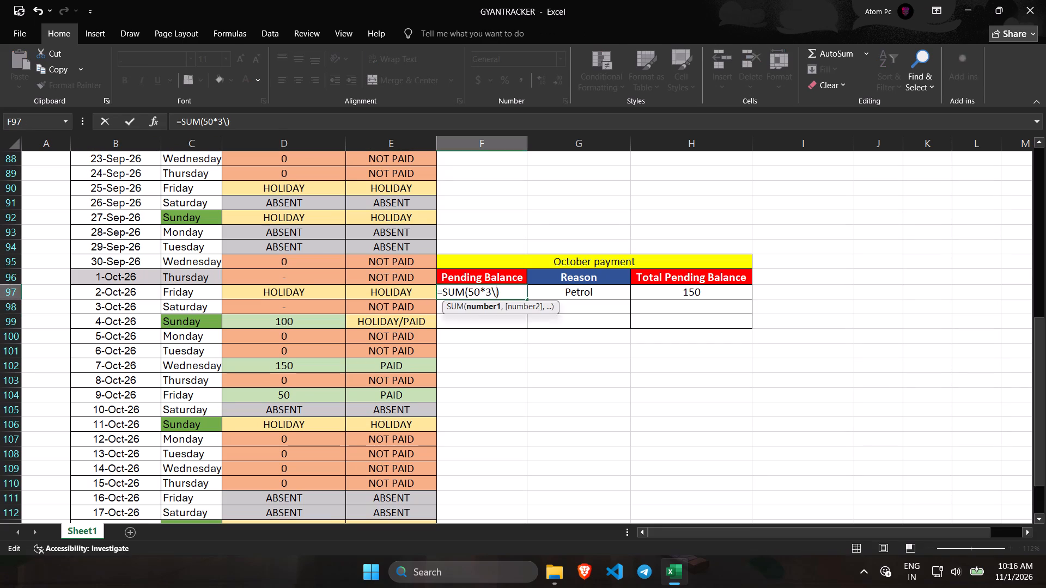
key("BackSpace")
key("BackSpace")
key("4")
key("Return")
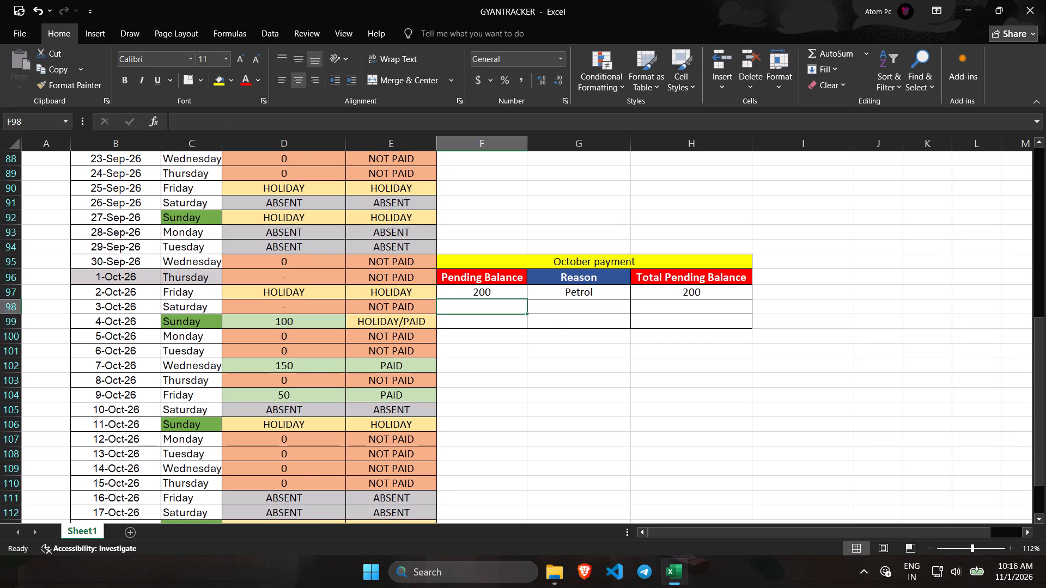
Check the AMOUNT entries for 27 to 31 October and look over the September payment table for comparison.
scroll(515, 292, "down", 3)
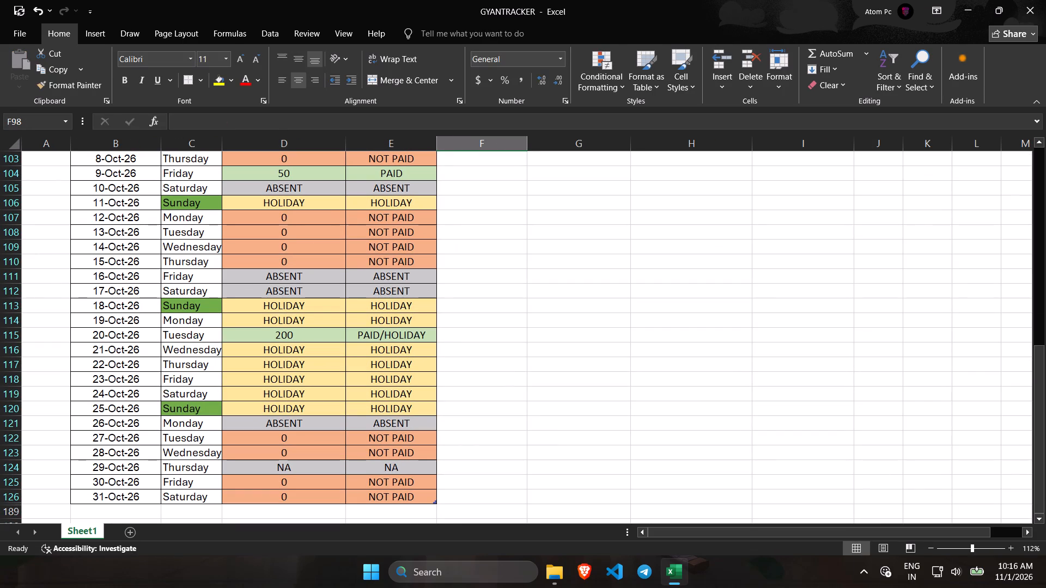
left_click_drag(326, 434, 327, 490)
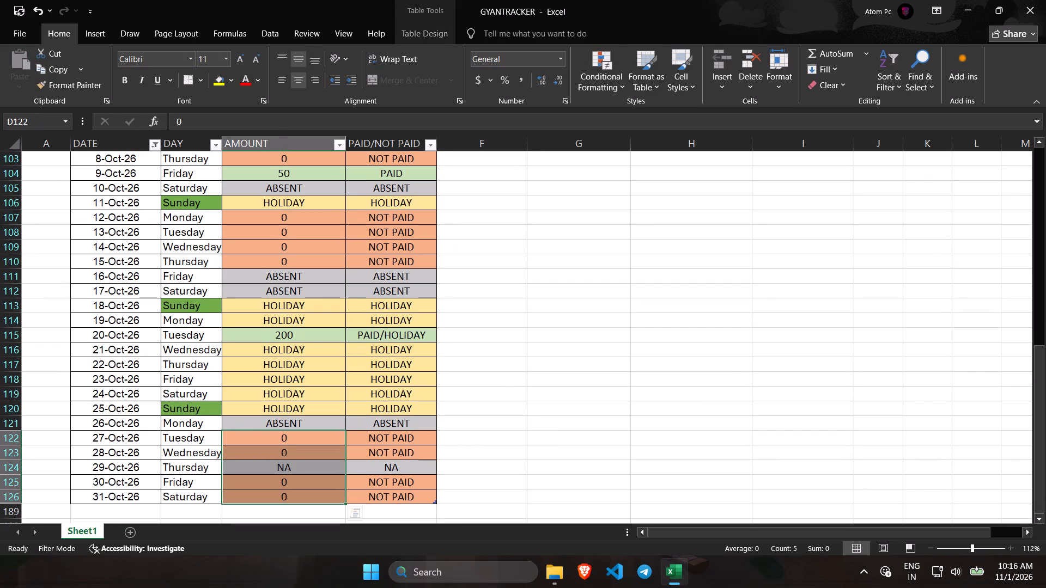
left_click(491, 392)
scroll(491, 392, "up", 4)
scroll(491, 392, "down", 1)
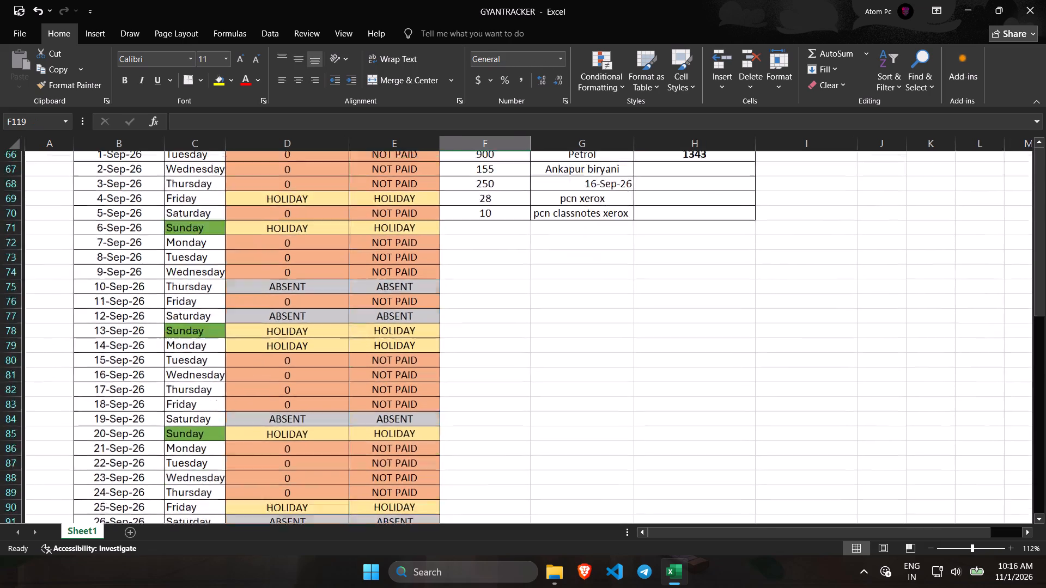
scroll(491, 392, "down", 2)
scroll(491, 392, "up", 4)
left_click(491, 392)
Make the Total Pending Balance value in the October payment table bold and save the workbook.
scroll(491, 392, "down", 1)
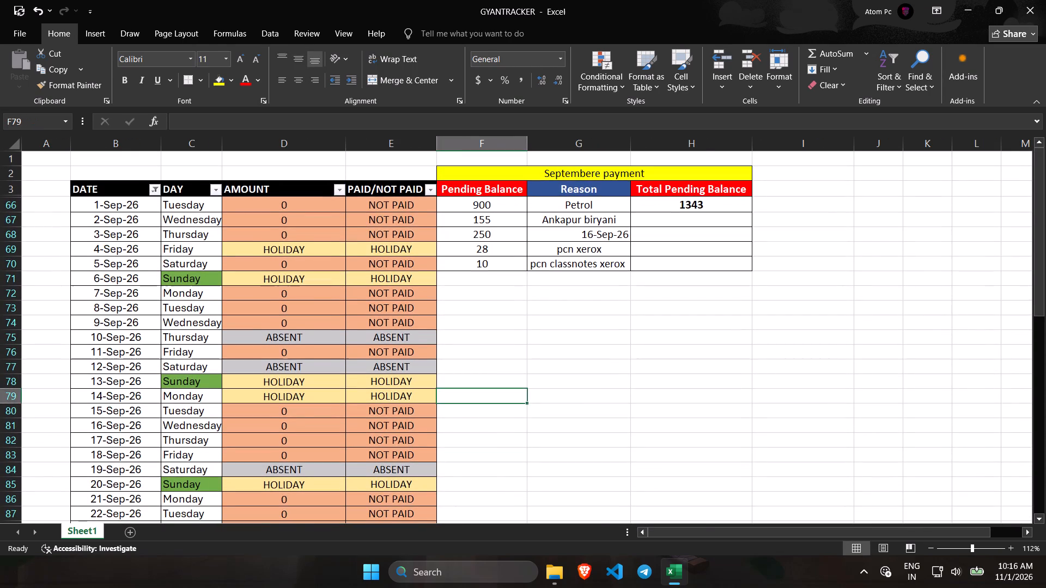
scroll(491, 392, "down", 3)
left_click(670, 398)
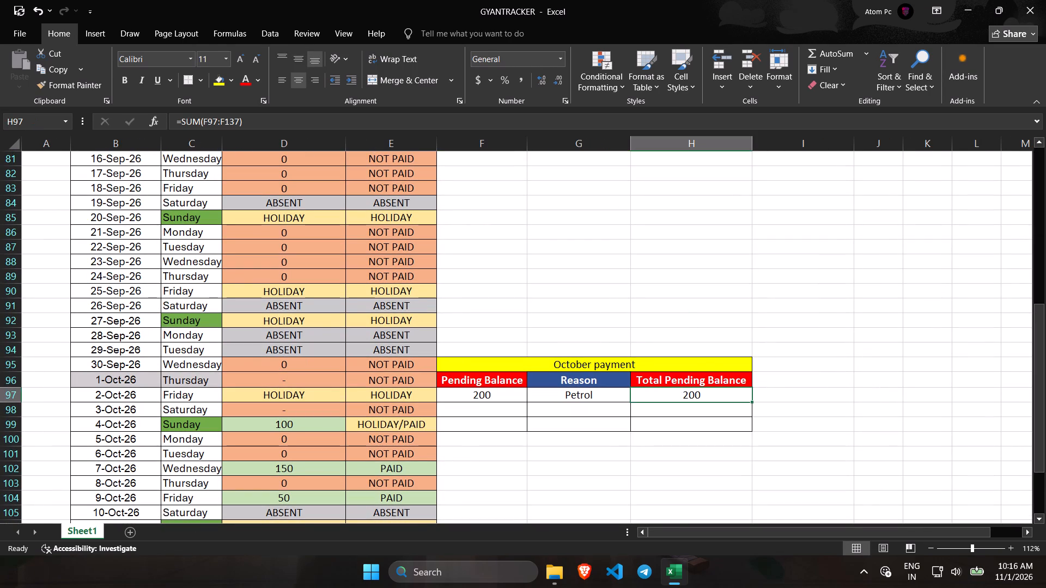
key("ctrl+b")
left_click(744, 302)
key("ctrl+s")
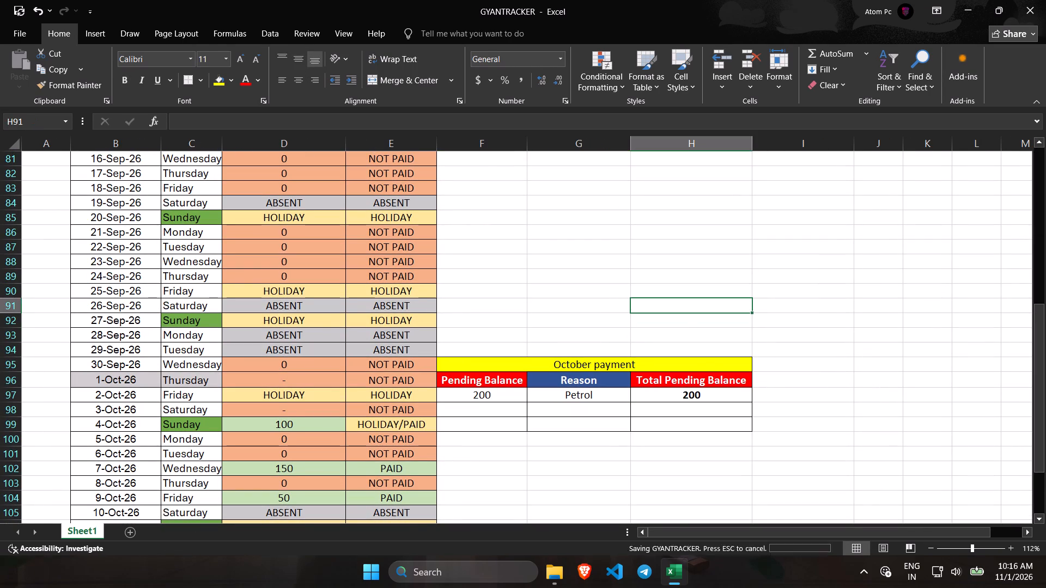
Extend the DATE column filter to include November 2026 along with September and October.
scroll(744, 302, "up", 6)
scroll(744, 302, "down", 3)
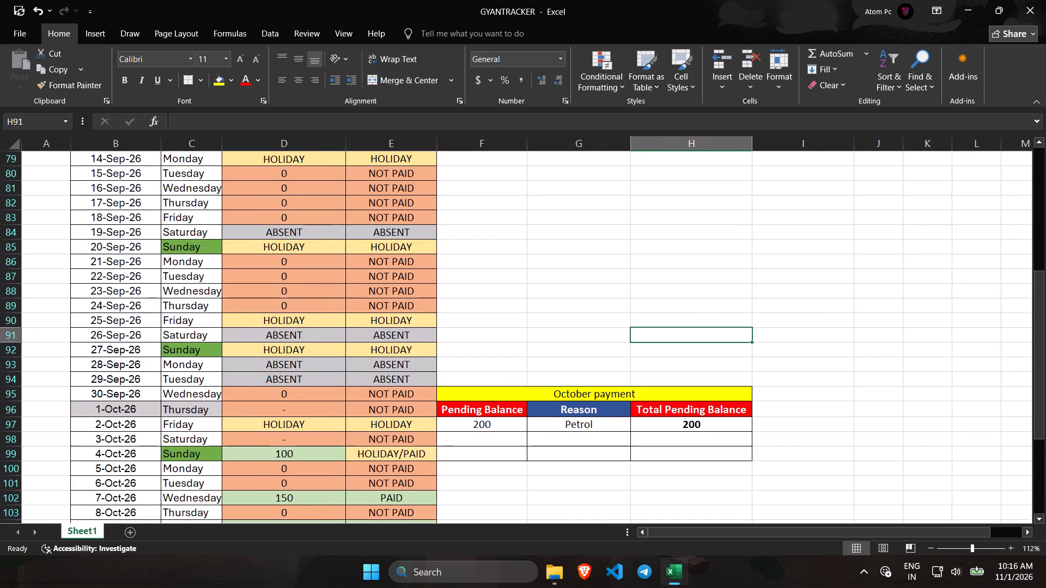
scroll(744, 302, "down", 2)
scroll(473, 449, "down", 2)
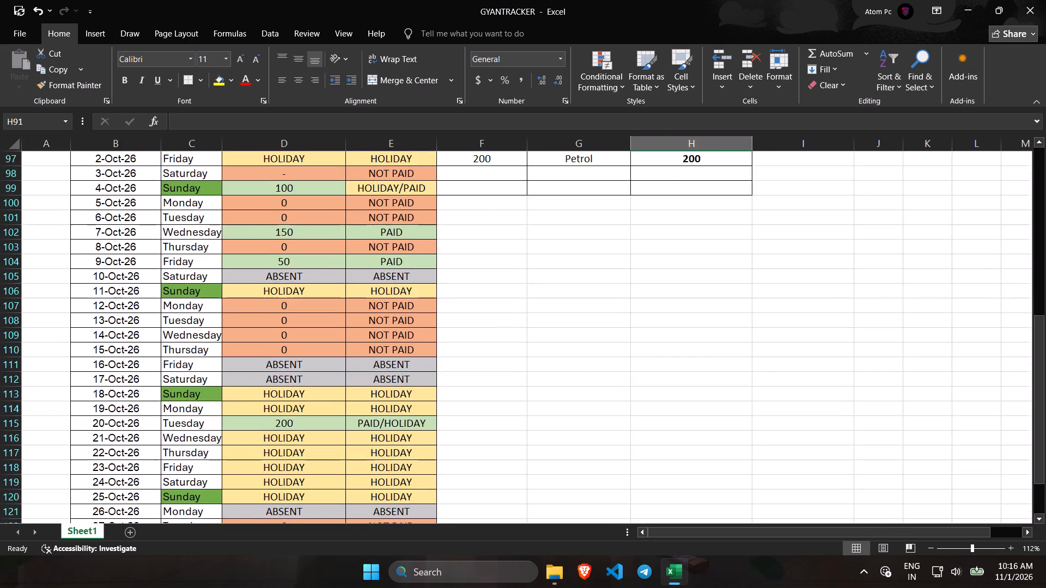
scroll(473, 449, "down", 3)
scroll(261, 291, "up", 12)
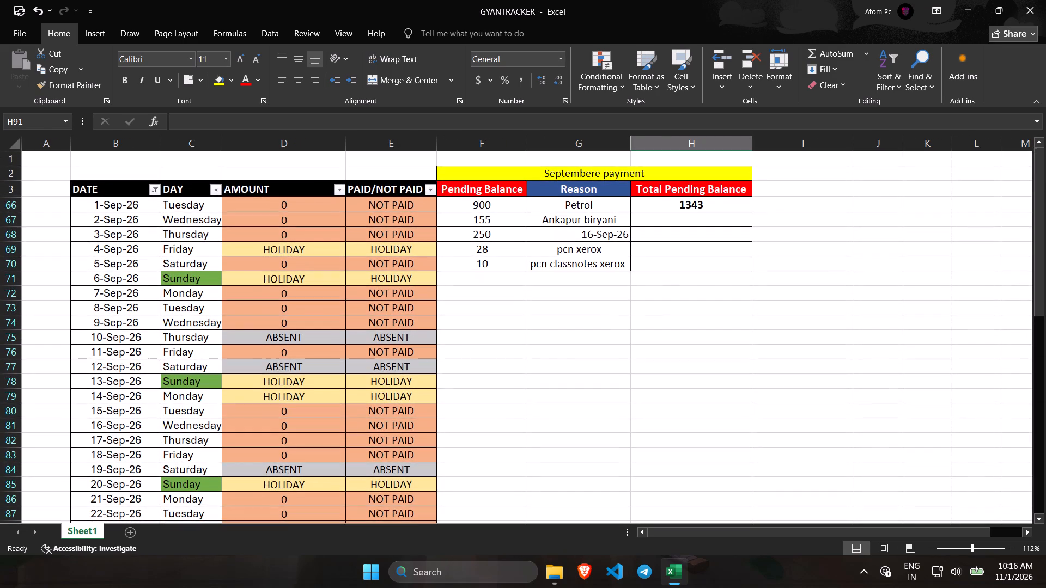
left_click(149, 188)
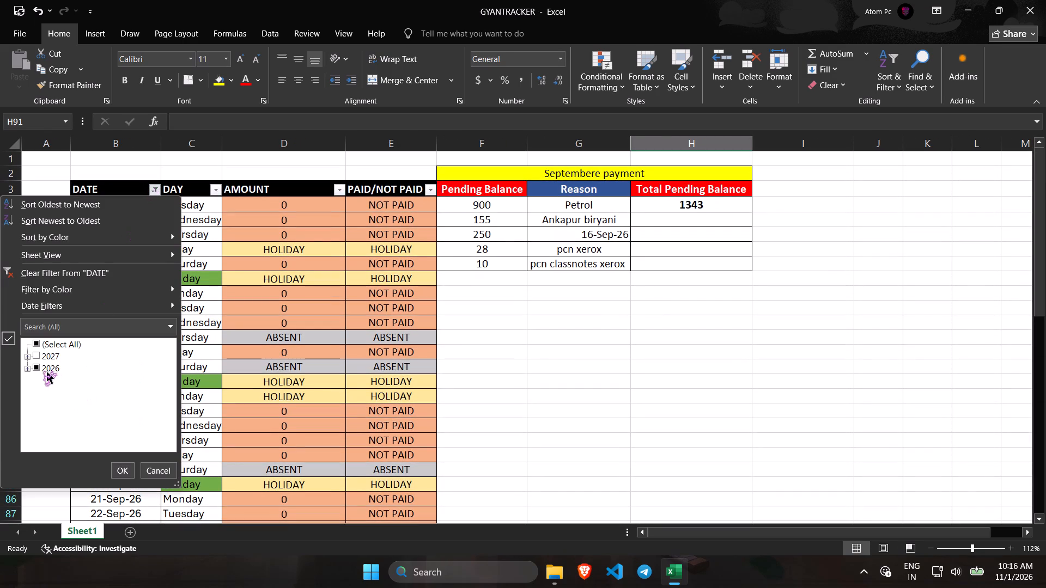
left_click(27, 367)
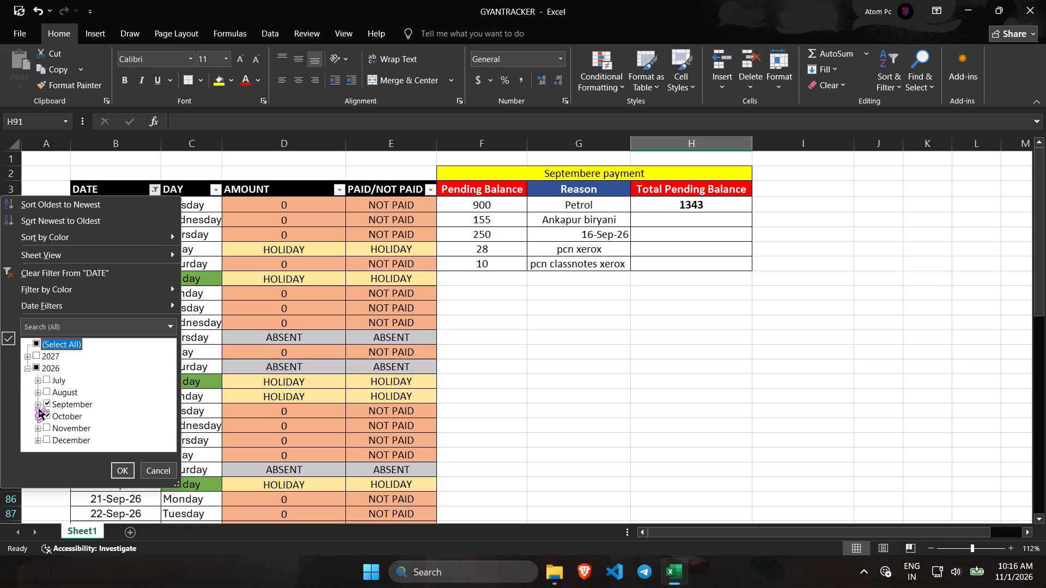
left_click(45, 426)
left_click(122, 469)
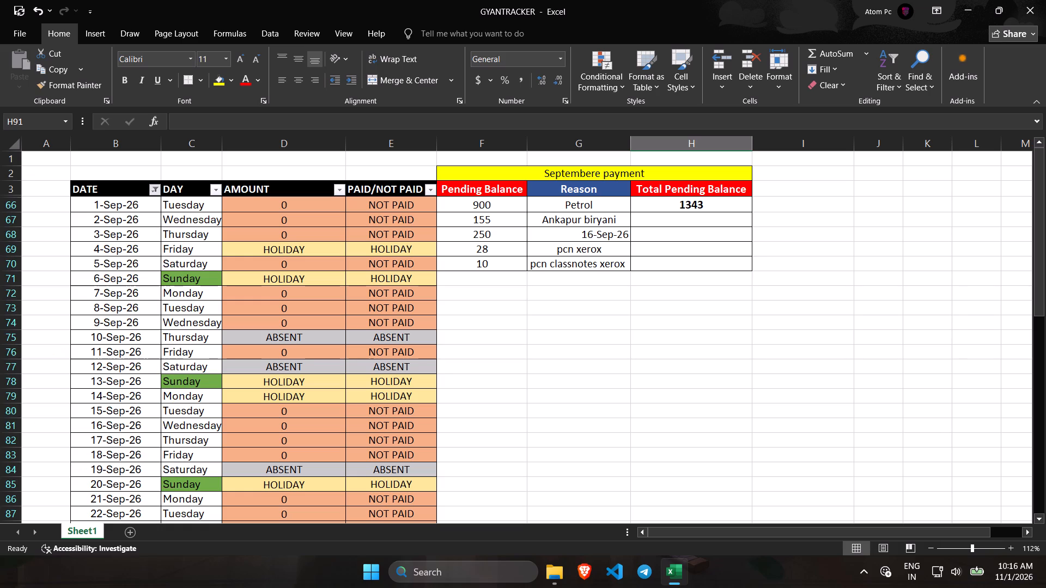
Copy the Sunday to Saturday day names of 15 to 21 November into the DAY cells for 22 to 28 November.
scroll(200, 353, "down", 6)
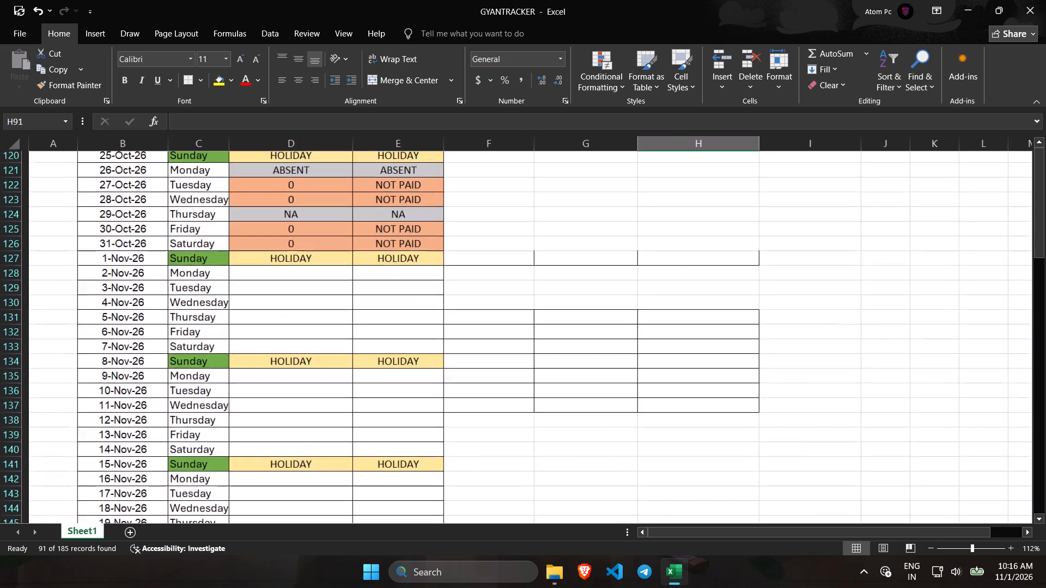
scroll(200, 353, "down", 2)
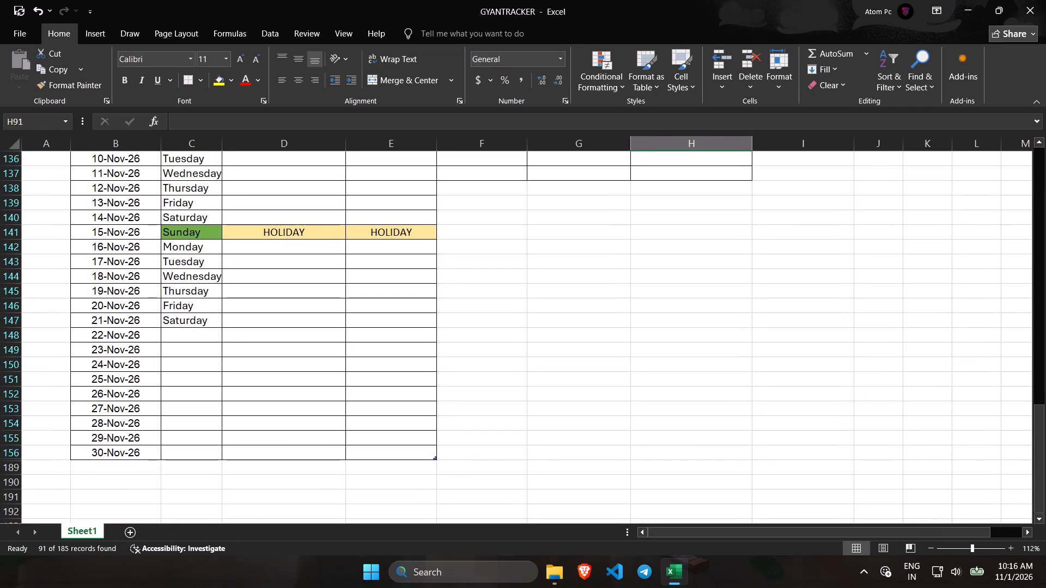
left_click(200, 327)
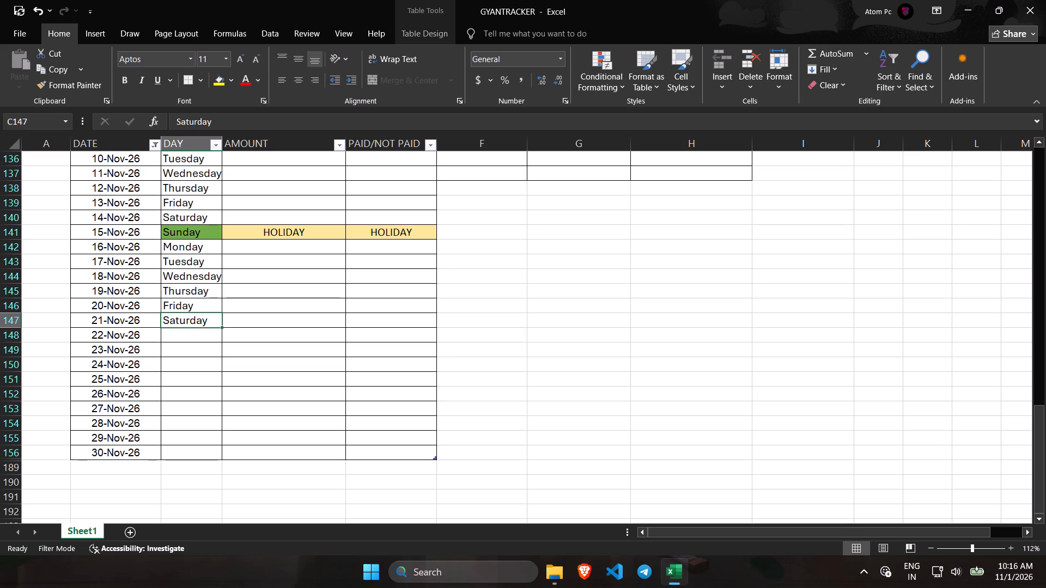
left_click(222, 326)
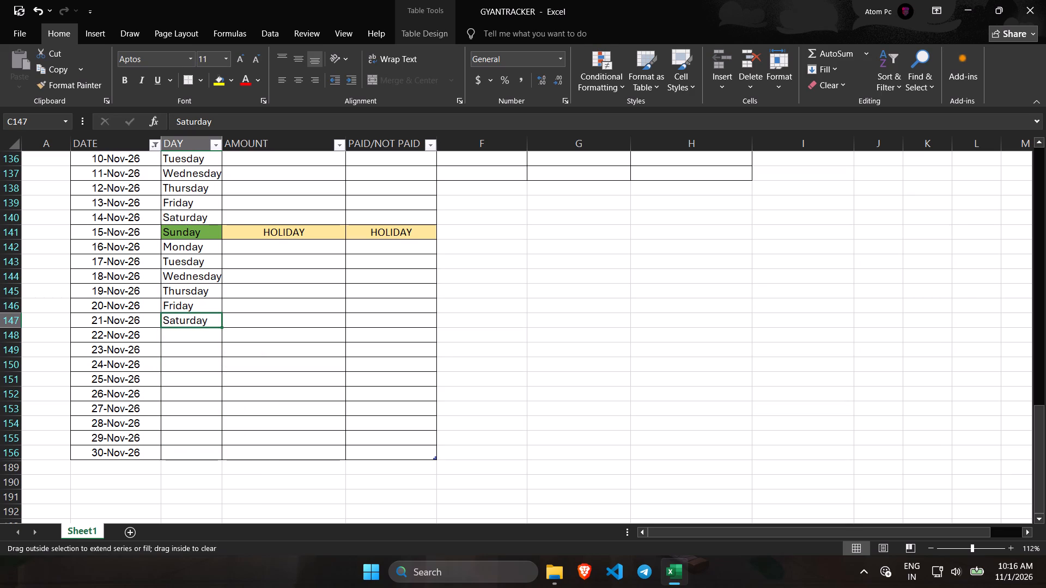
left_click(179, 317)
left_click(179, 317)
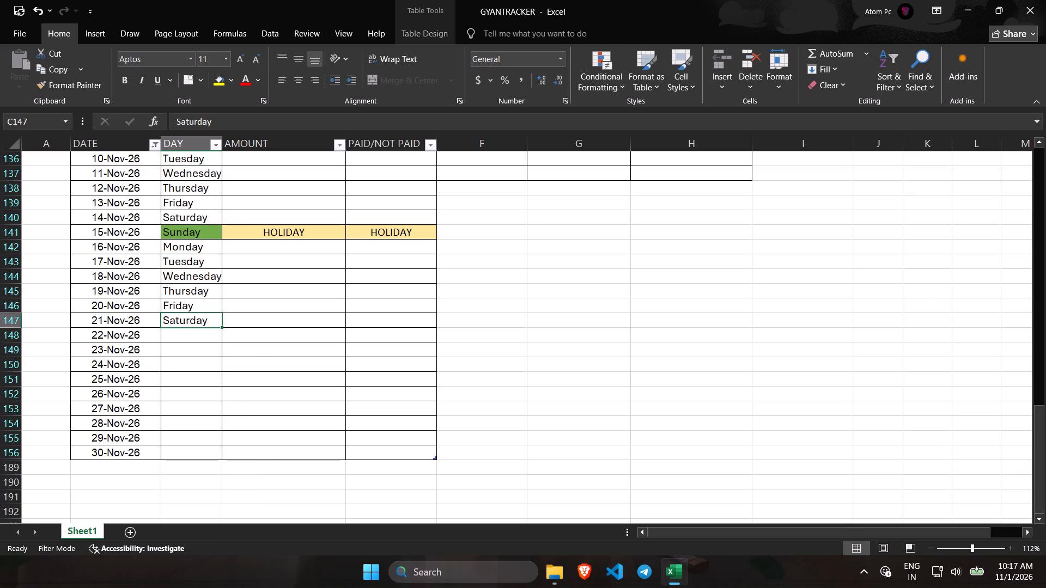
left_click_drag(203, 232, 206, 272)
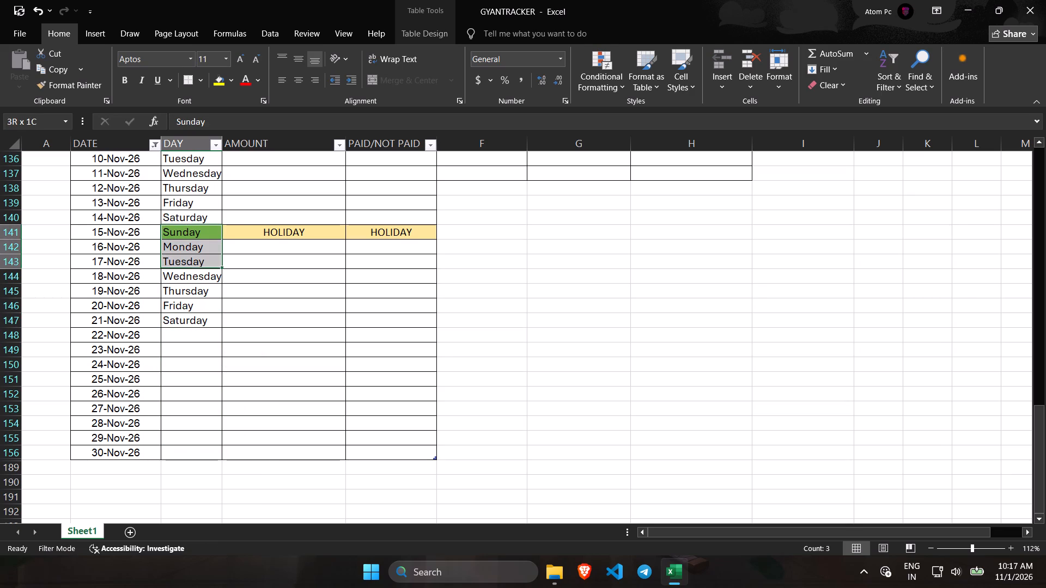
left_click_drag(206, 272, 203, 318)
key("ctrl+c")
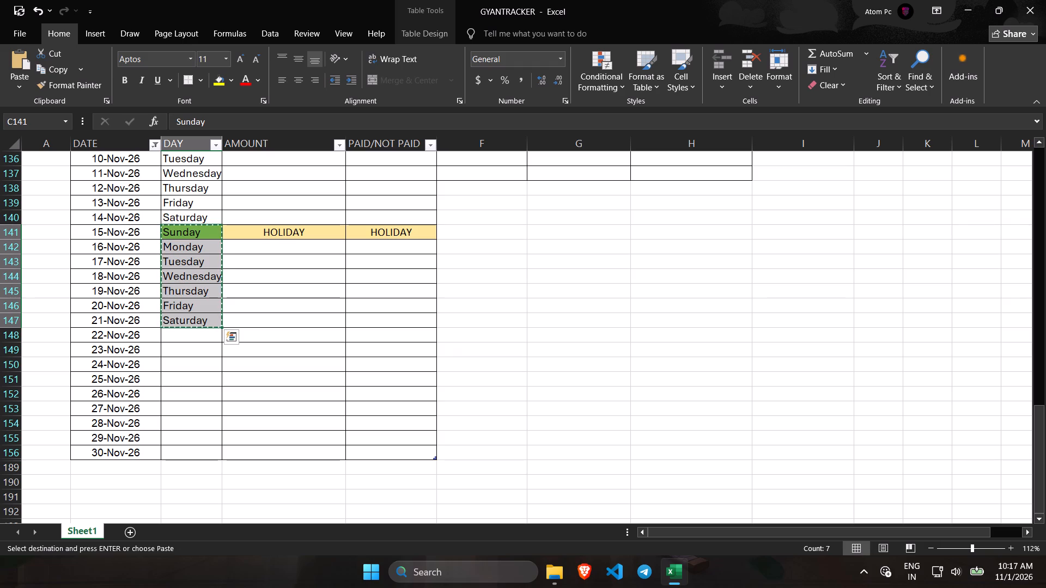
left_click(200, 335)
key("ctrl+v")
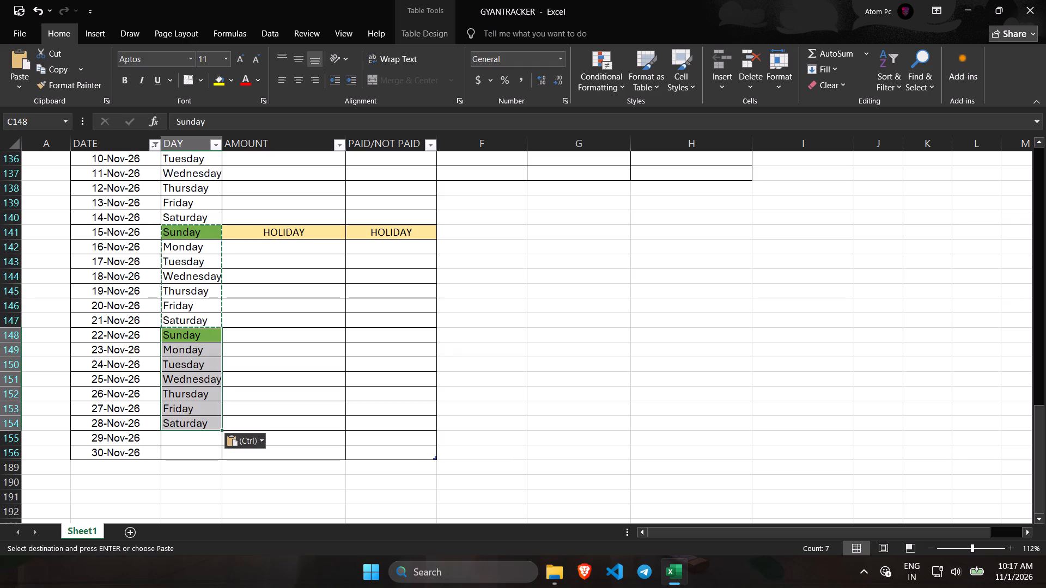
Extend the DATE column filter to include December 2026 along with September, October and November.
left_click(191, 438)
scroll(191, 438, "up", 3)
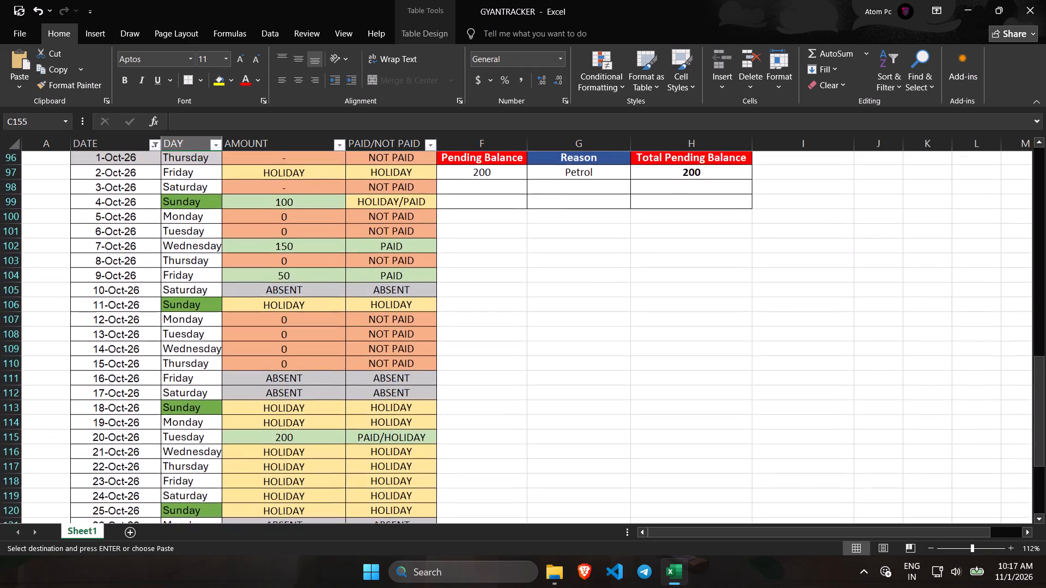
scroll(191, 312, "up", 8)
scroll(155, 192, "down", 6)
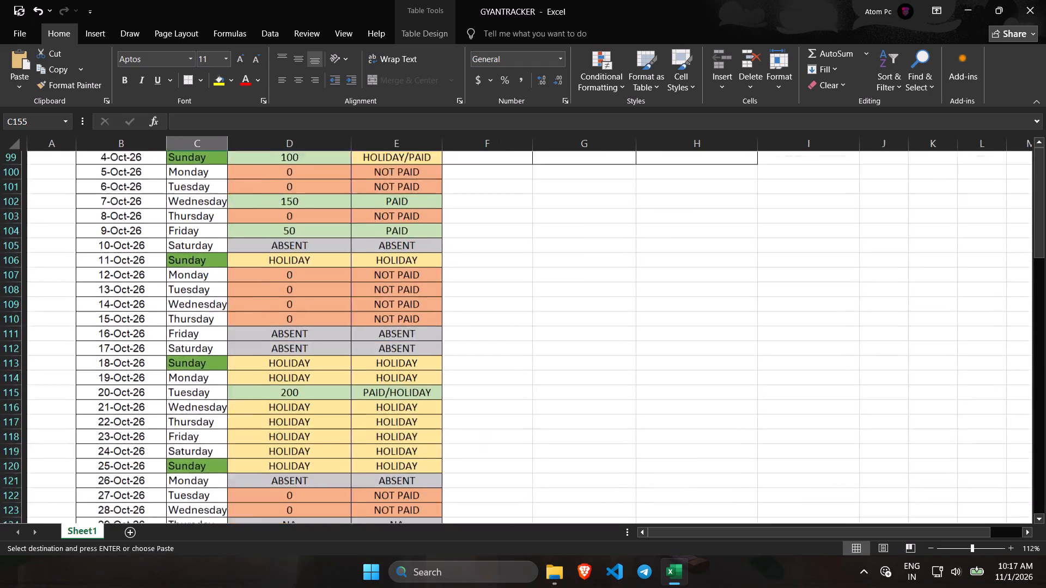
scroll(155, 192, "down", 5)
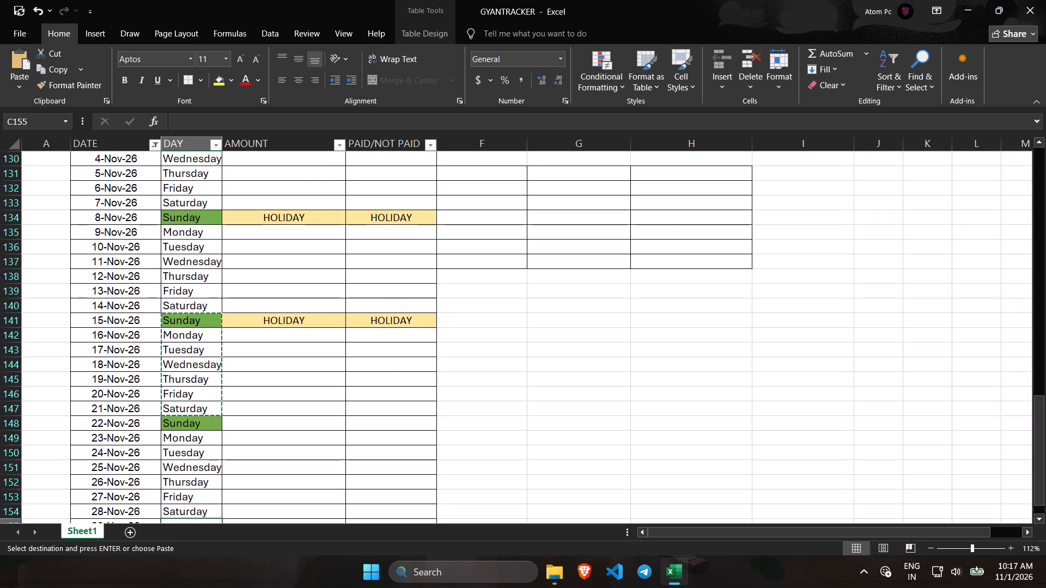
scroll(154, 302, "down", 2)
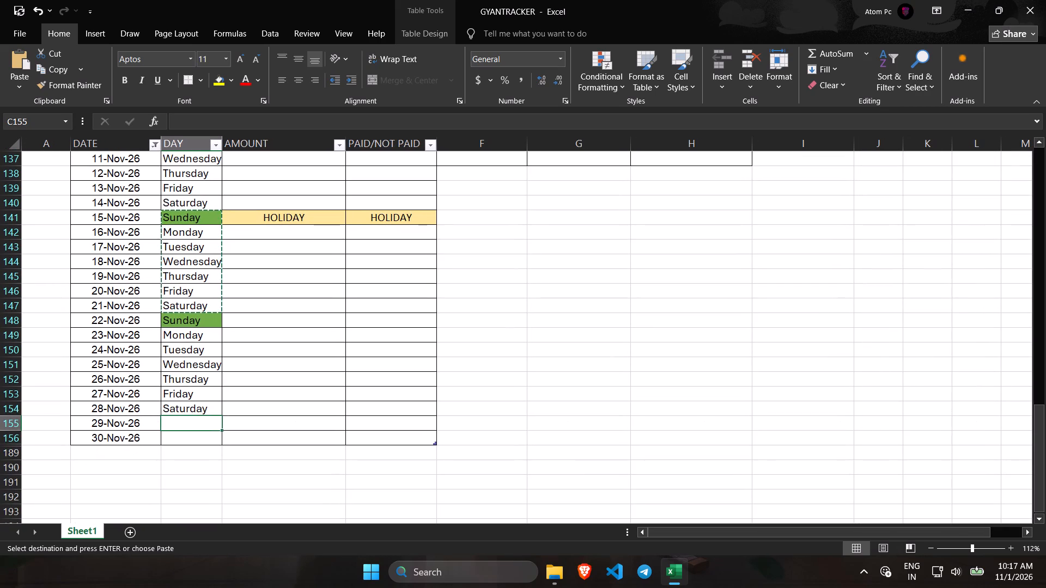
scroll(154, 302, "up", 6)
left_click(158, 189)
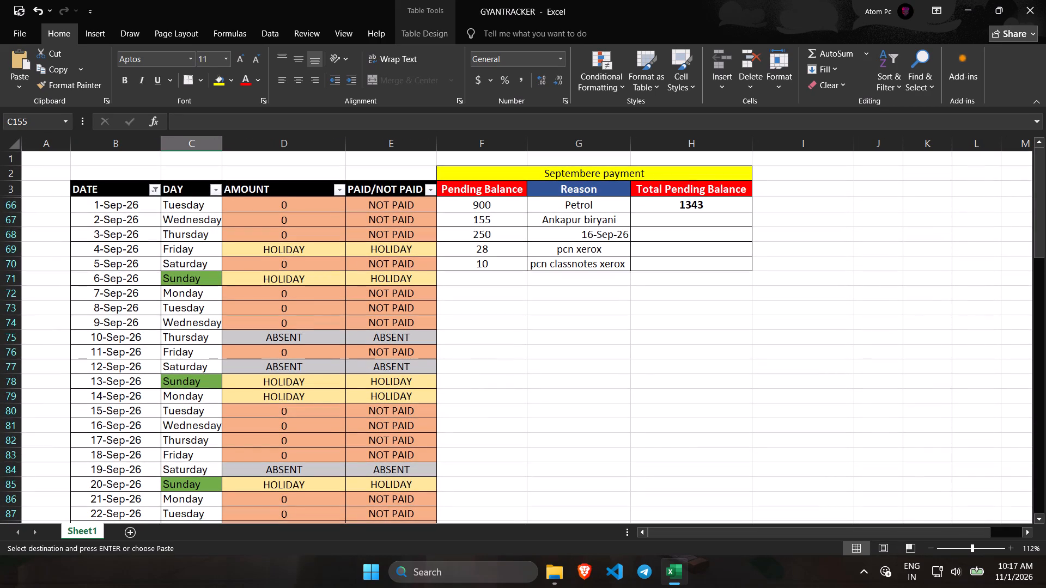
left_click(25, 369)
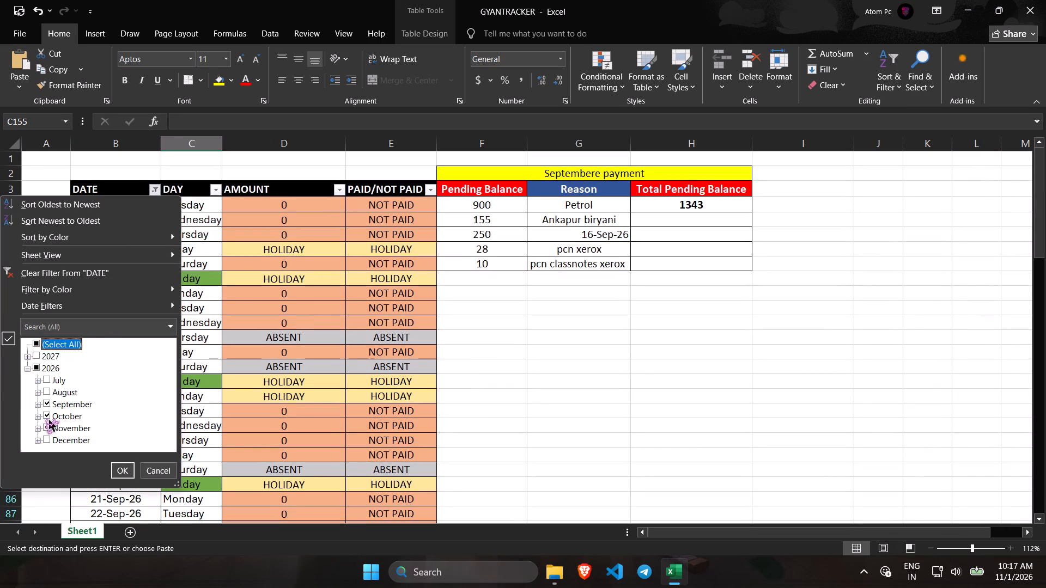
left_click(44, 440)
left_click(126, 473)
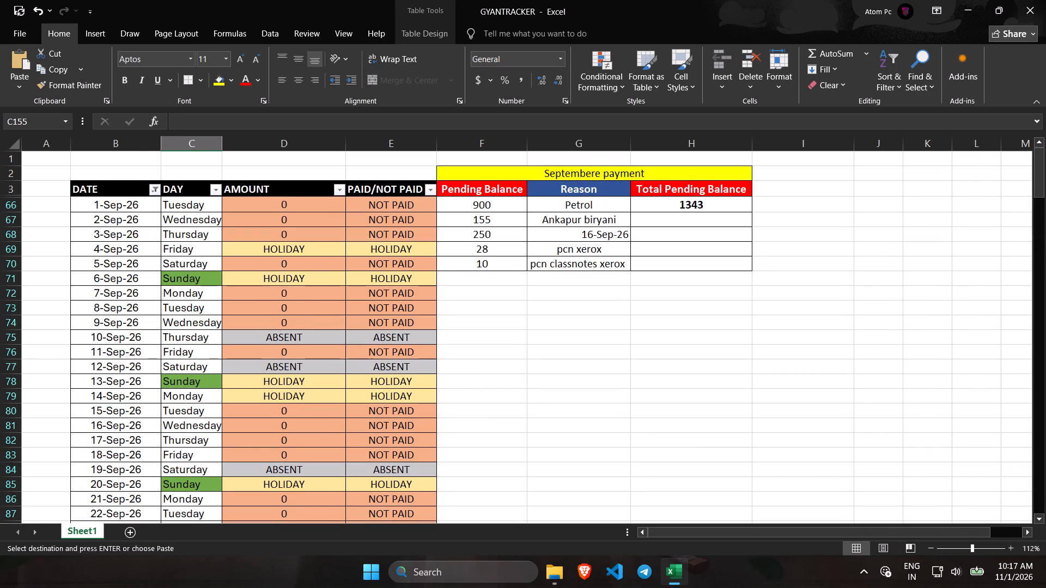
Paste the copied Sunday to Saturday day names week by week into the DAY cells from 29 November to 26 December.
scroll(126, 473, "down", 10)
scroll(126, 473, "up", 1)
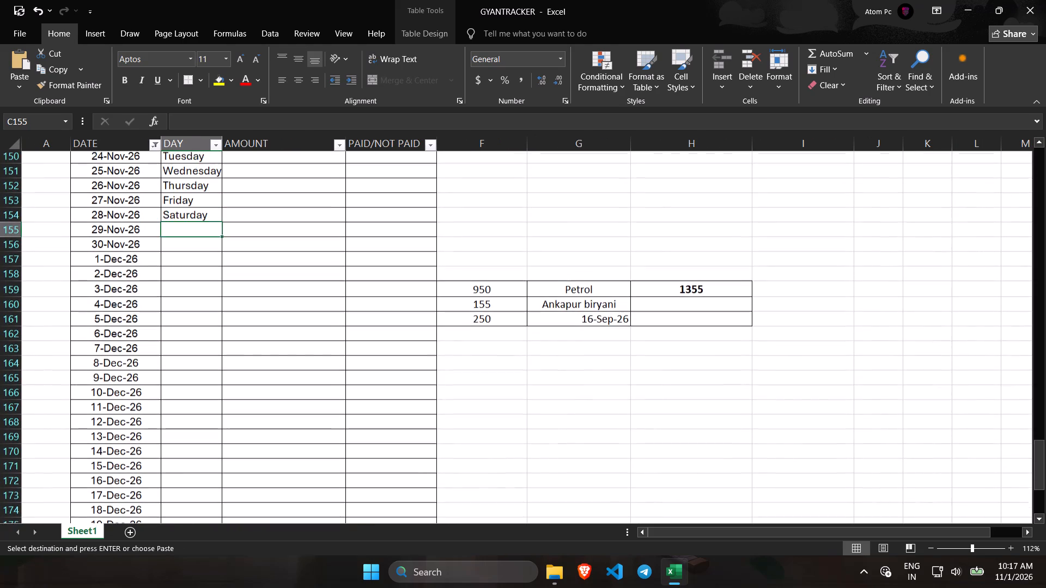
scroll(126, 473, "up", 1)
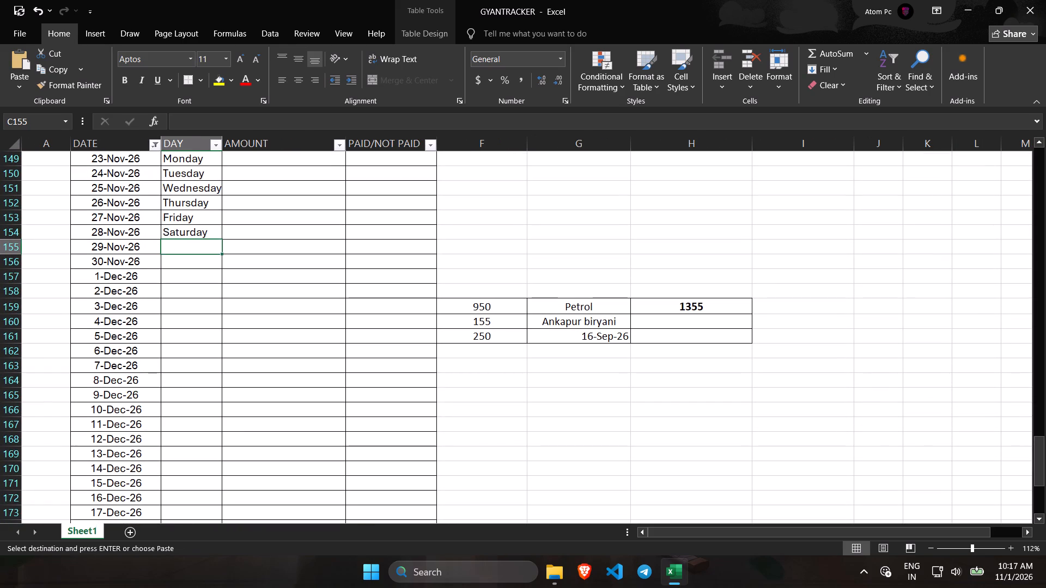
key("ctrl+v")
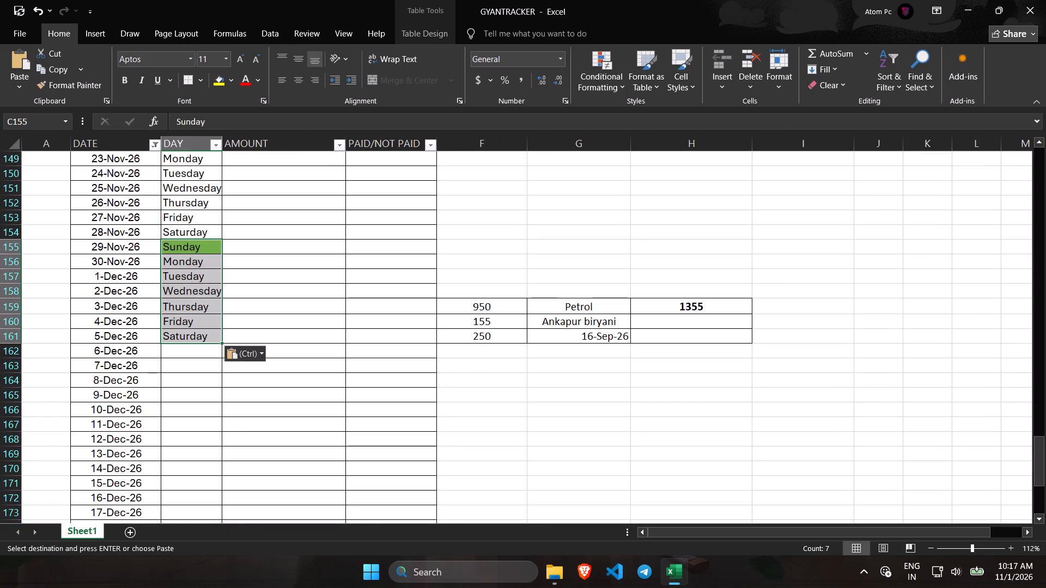
left_click(182, 356)
key("ctrl+v")
left_click(181, 458)
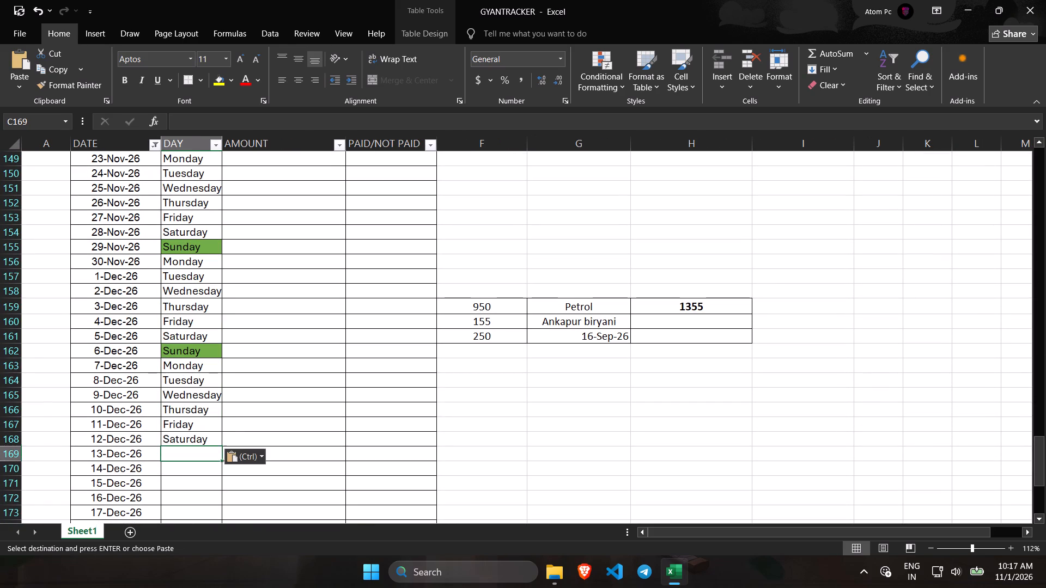
key("ctrl+v")
scroll(181, 458, "down", 2)
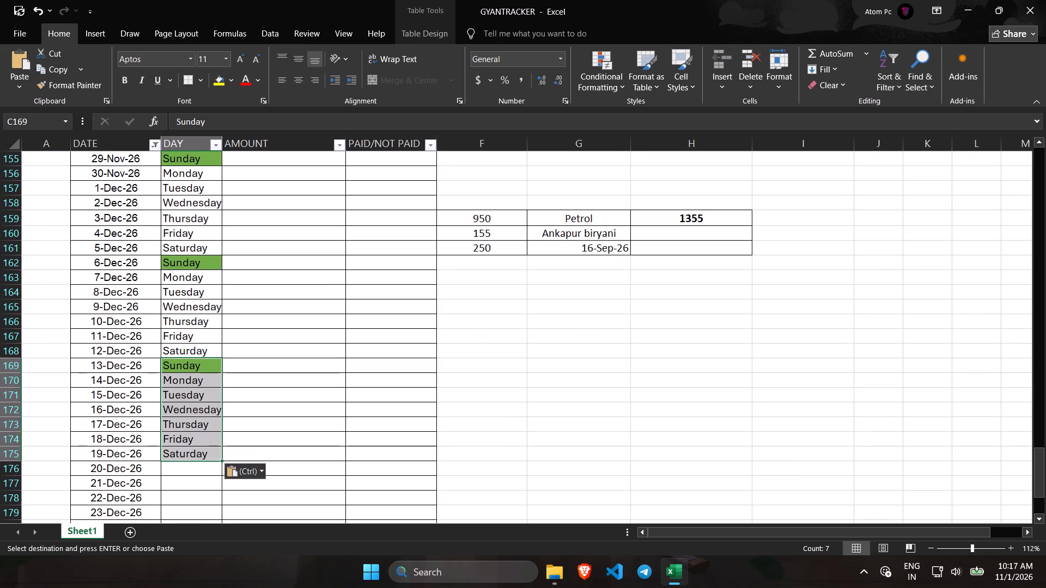
left_click(181, 467)
key("ctrl+v")
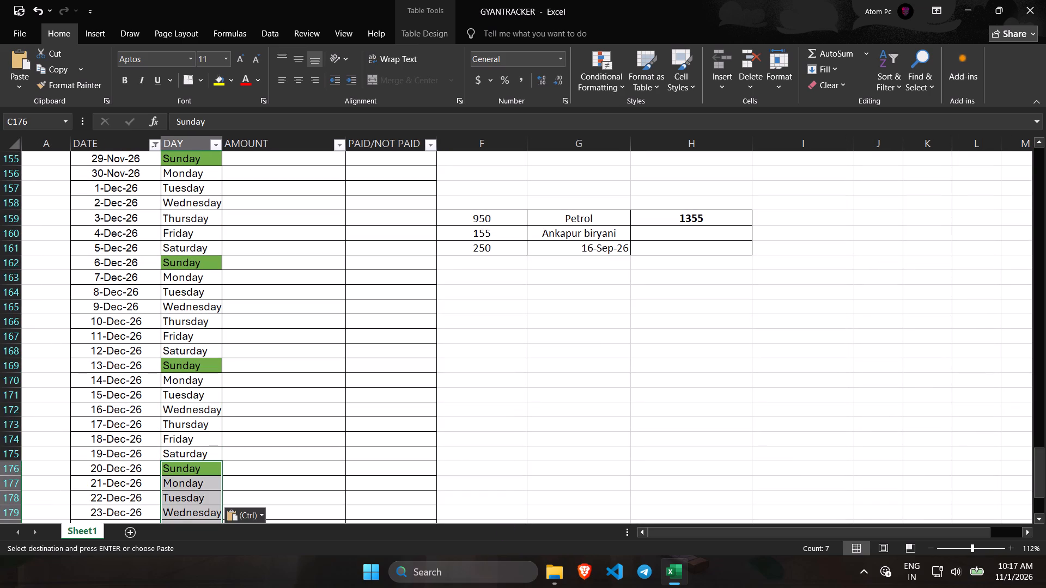
Check the weekday of 13 December against the December 2026 page of the system calendar.
left_click(1001, 575)
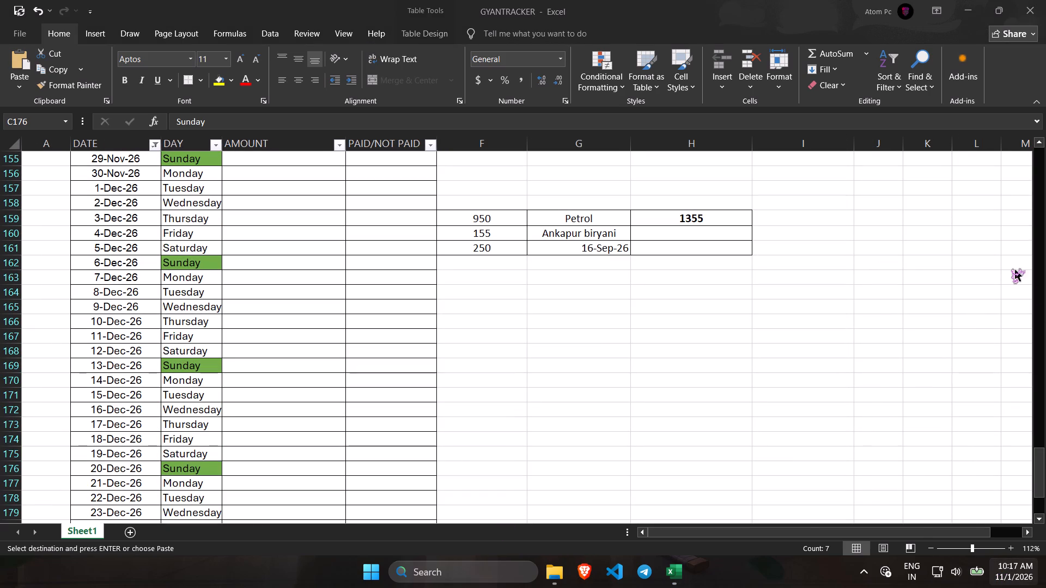
left_click(1020, 290)
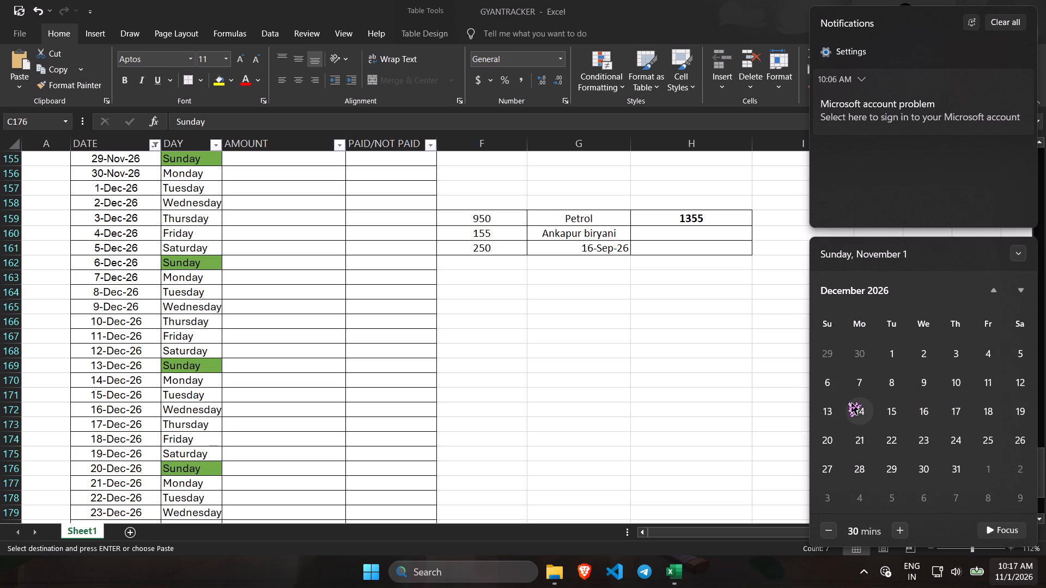
left_click(825, 413)
Select the empty DAY cell for 27 December and save the workbook.
scroll(368, 378, "down", 2)
left_click(202, 260)
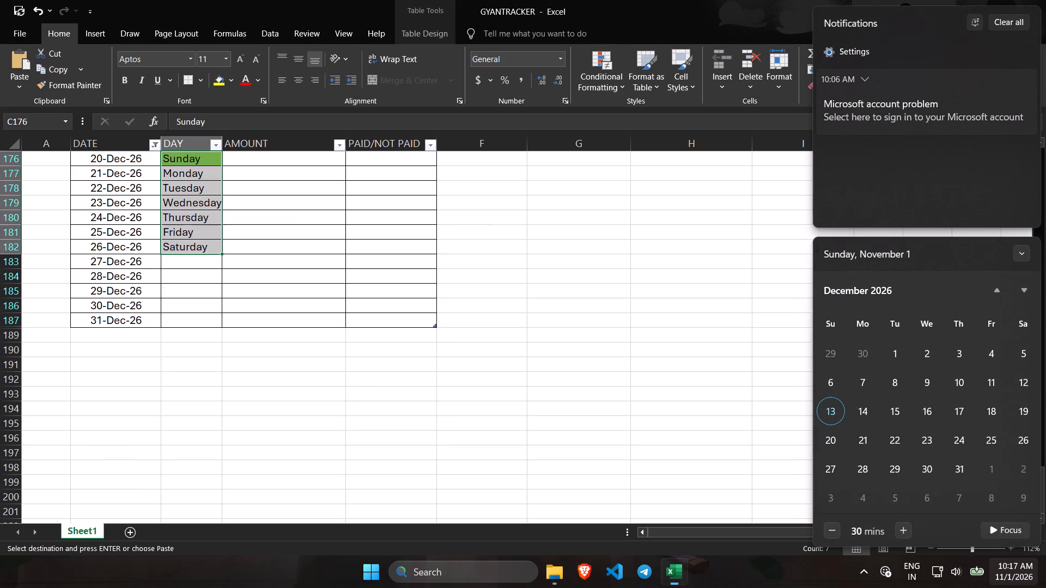
left_click(202, 260)
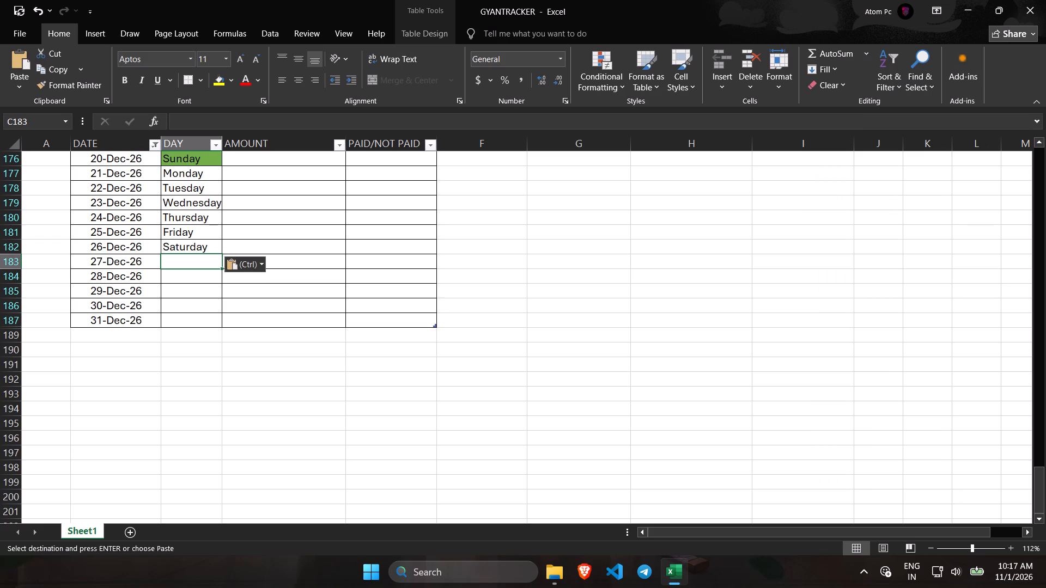
key("ctrl+s")
Exclude December 2026 from the DATE column filter, keeping September, October and November.
scroll(202, 260, "up", 2)
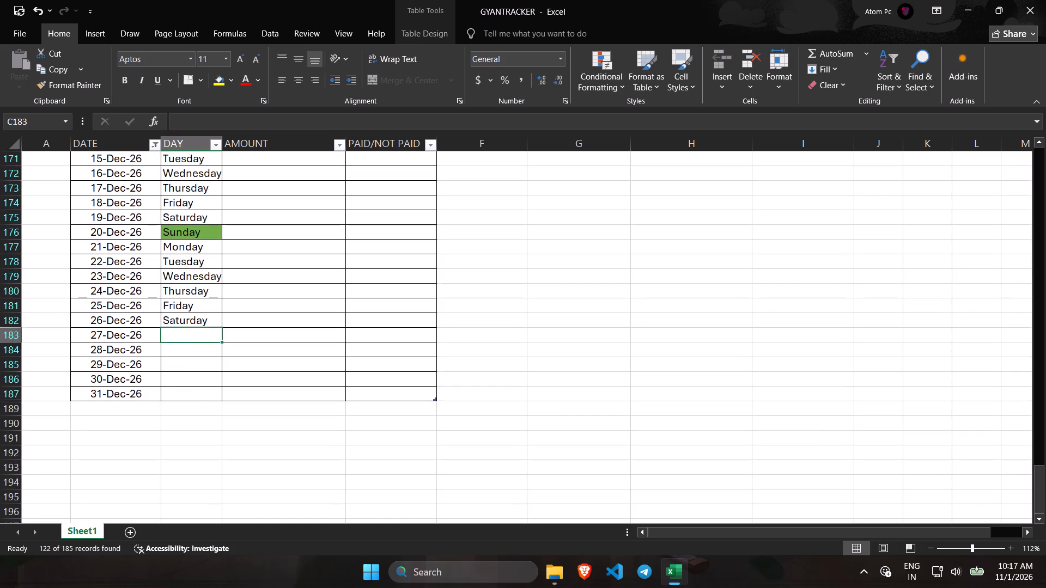
scroll(202, 260, "up", 2)
left_click(155, 144)
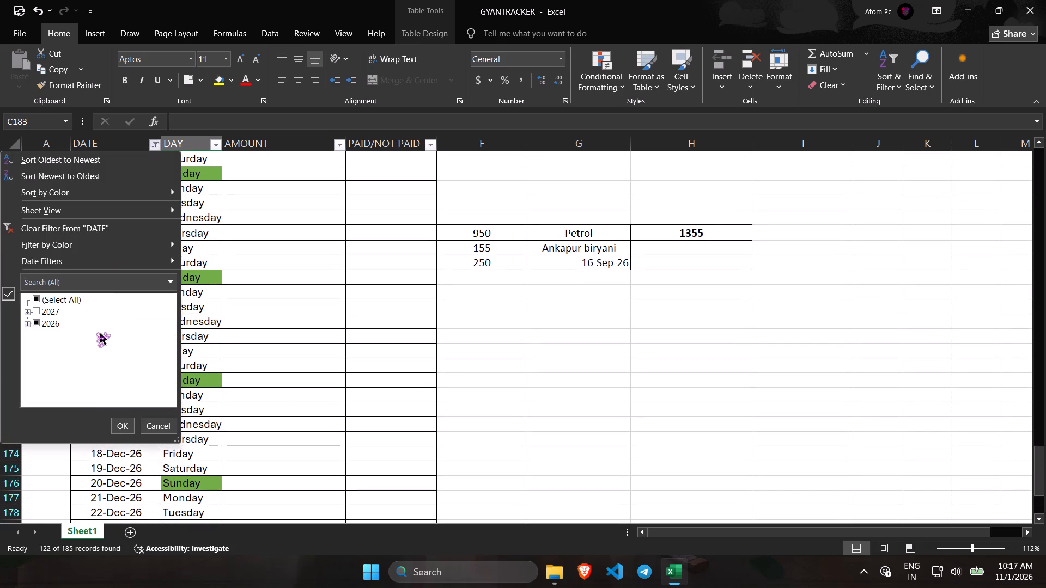
left_click(26, 329)
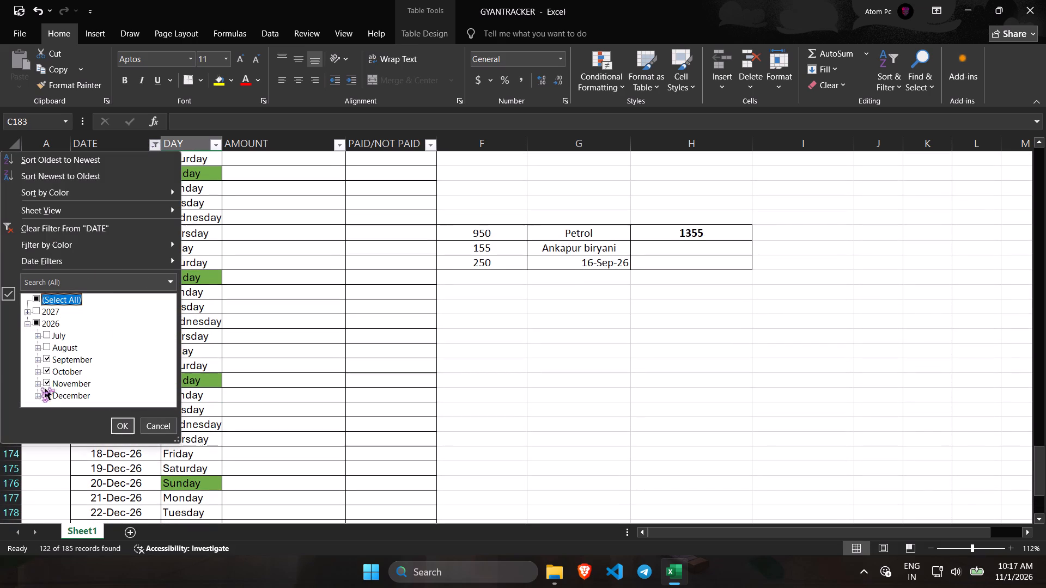
left_click(46, 396)
left_click(119, 424)
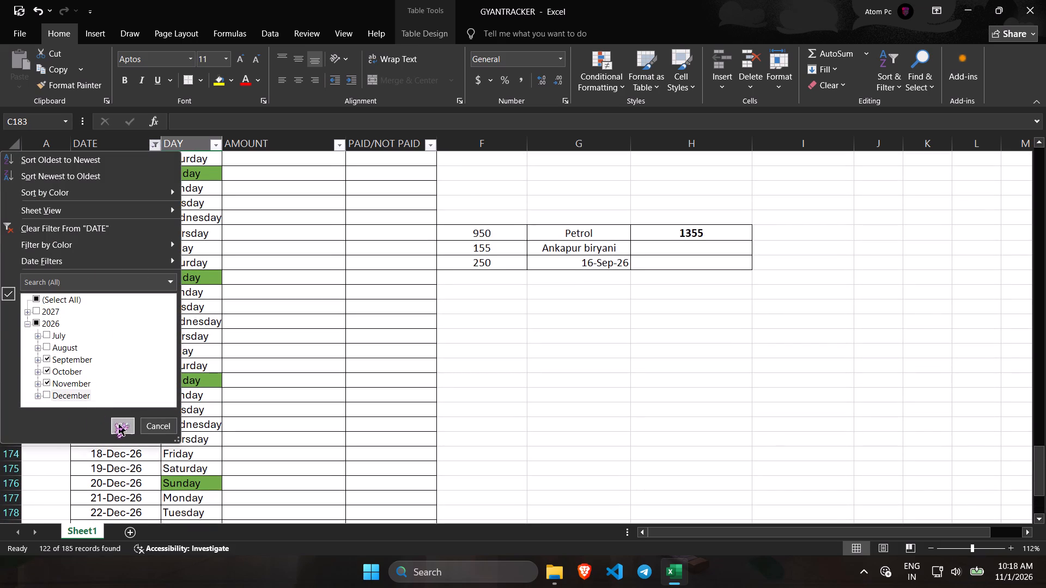
Look over the September to November rows, comparing the October payment table with the bordered cells beside the early November dates.
scroll(290, 348, "up", 6)
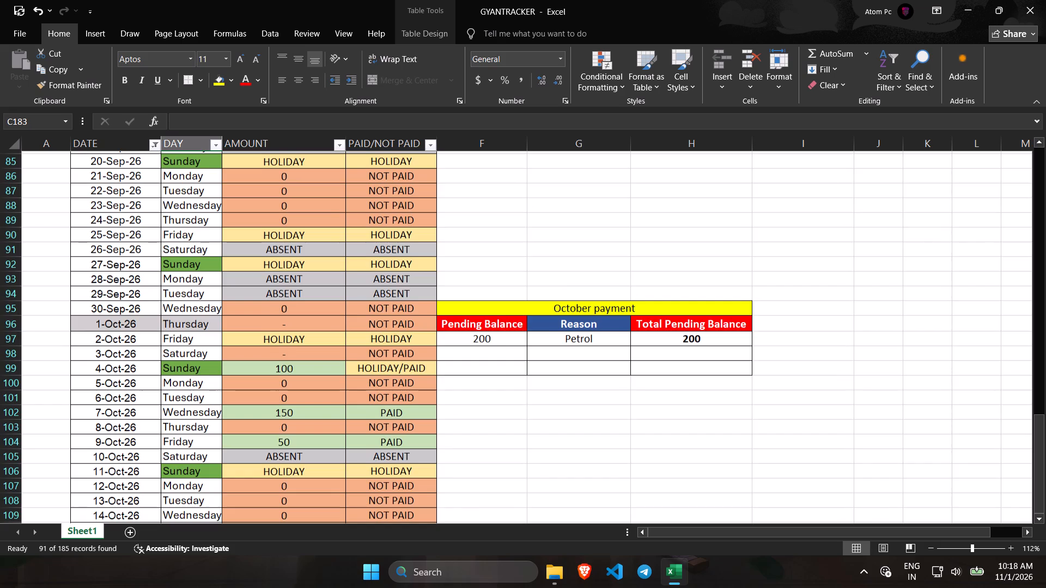
scroll(290, 348, "up", 1)
scroll(290, 348, "down", 4)
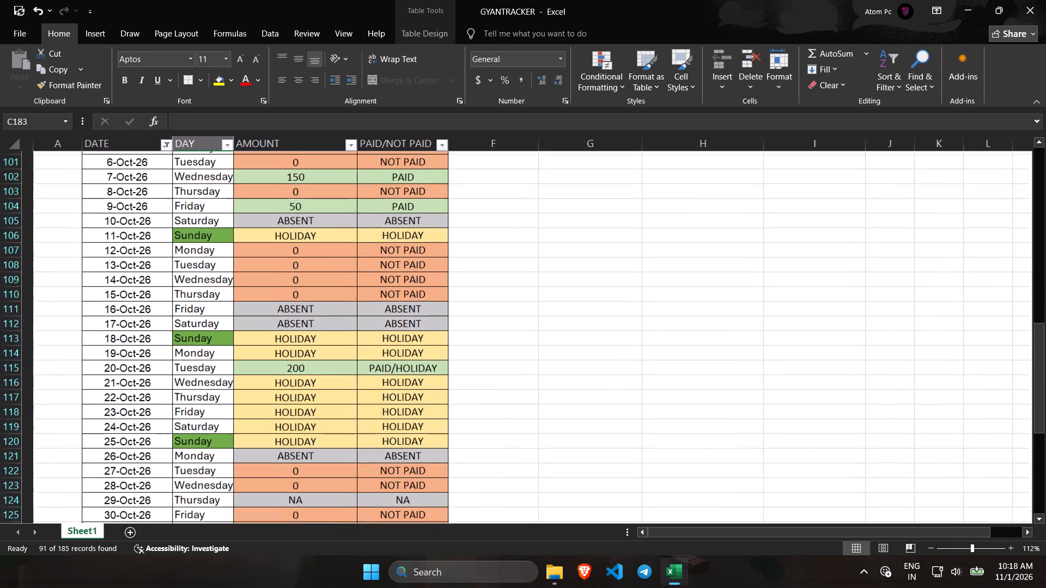
scroll(290, 348, "down", 3)
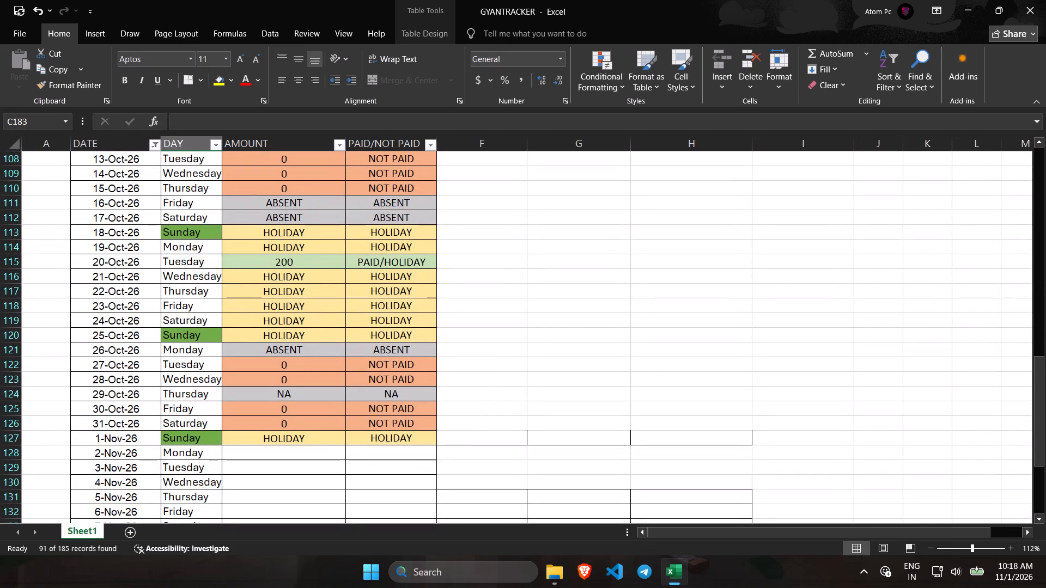
scroll(290, 348, "down", 1)
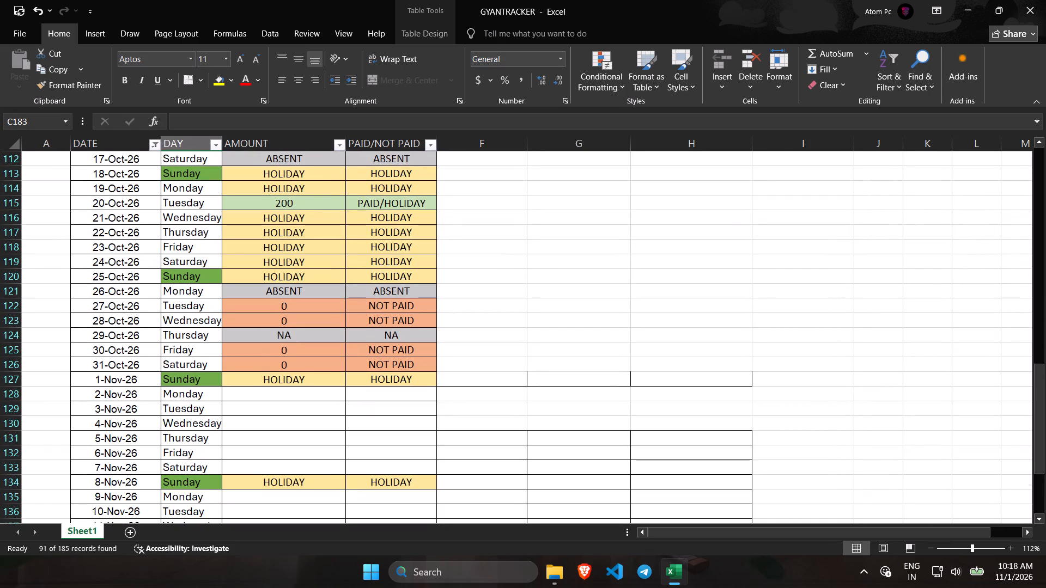
scroll(484, 374, "up", 5)
scroll(484, 374, "down", 3)
scroll(484, 374, "up", 3)
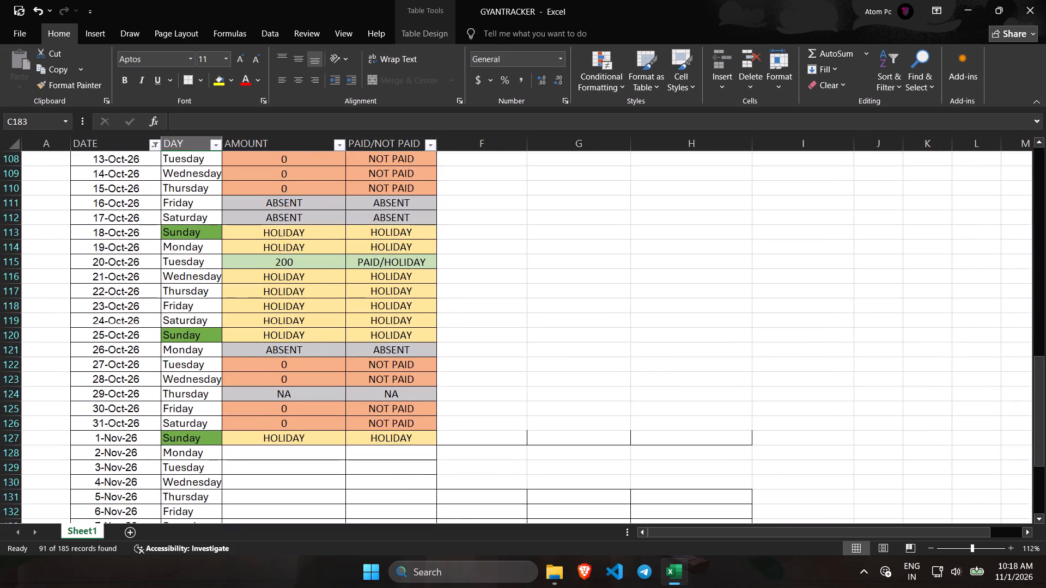
scroll(484, 374, "up", 3)
scroll(484, 374, "down", 4)
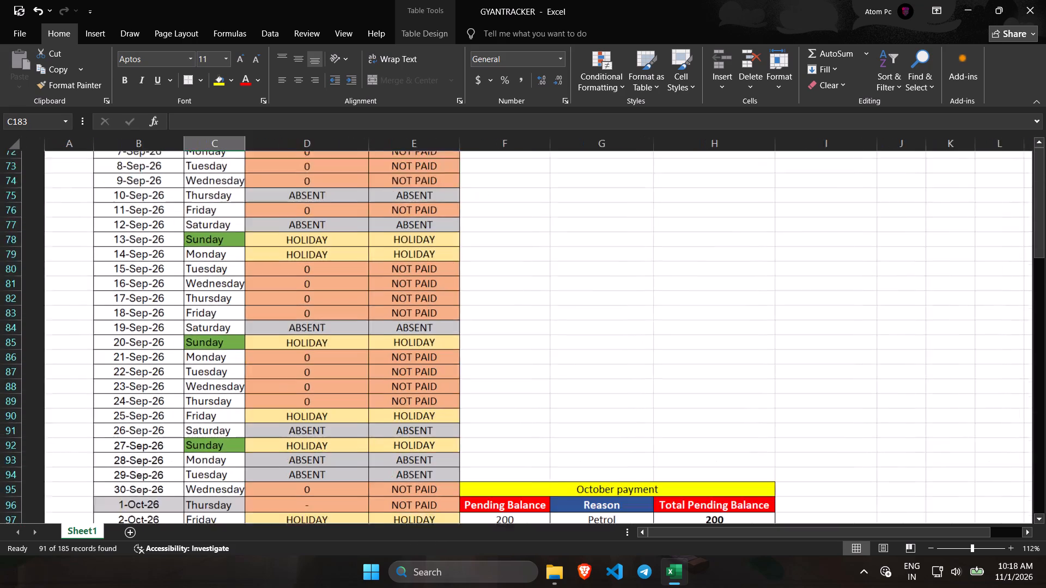
scroll(484, 374, "down", 10)
Remove all borders from the empty cells F127:H127 and F131:H137 beside the November rows.
left_click_drag(492, 334, 710, 338)
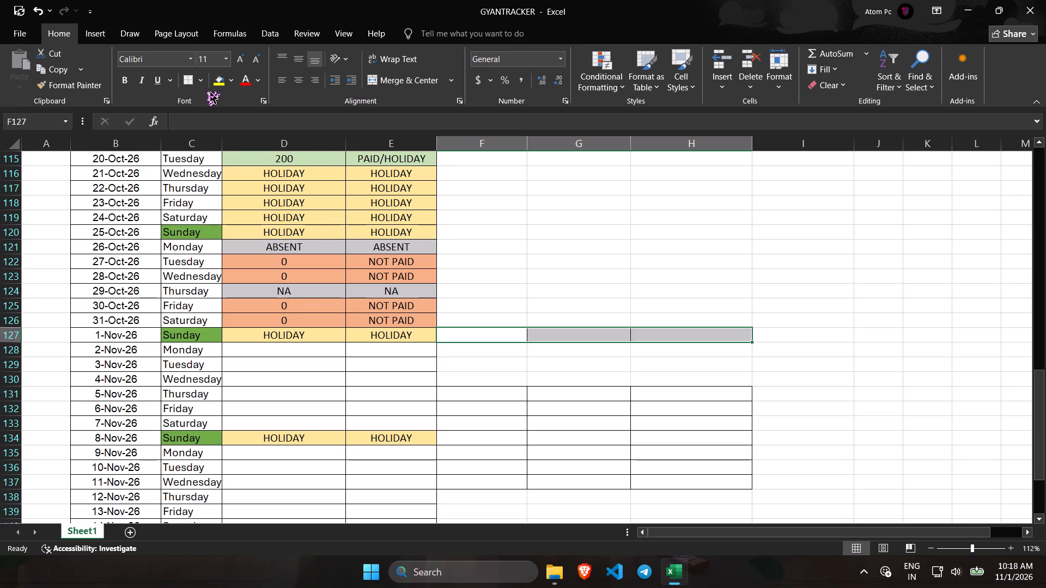
left_click(204, 83)
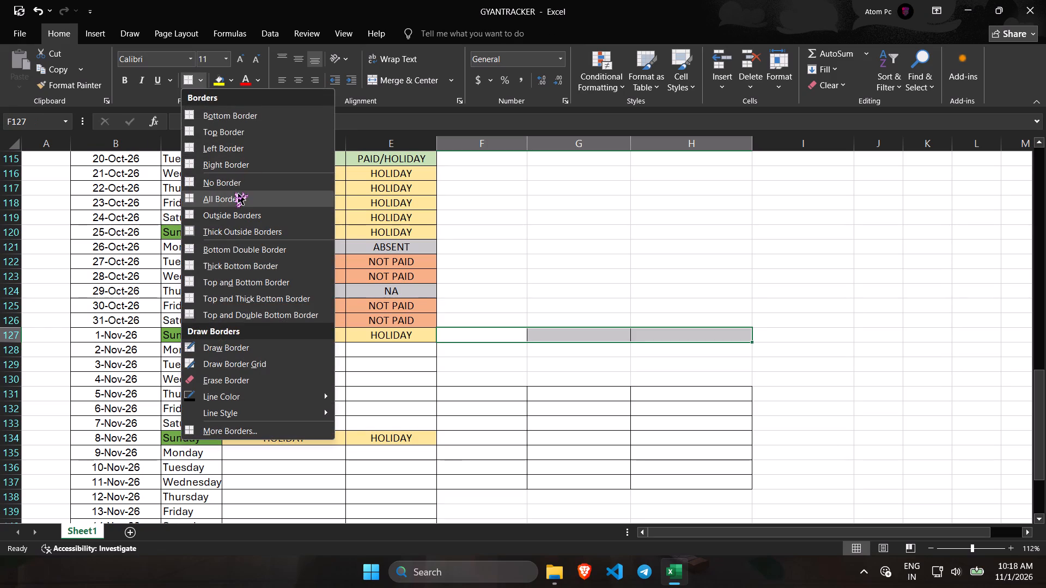
left_click(240, 187)
left_click(520, 266)
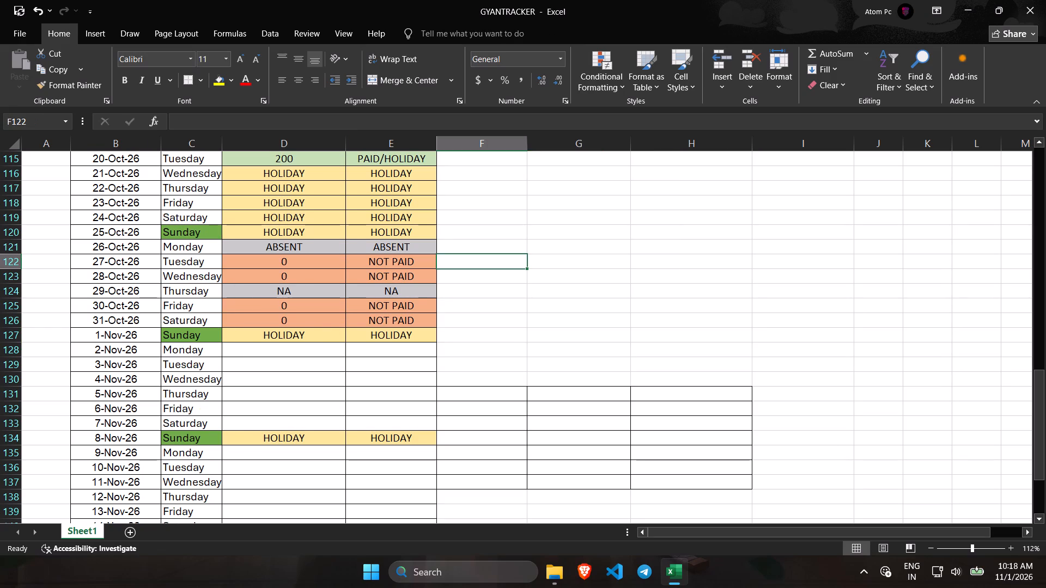
left_click_drag(491, 396, 665, 485)
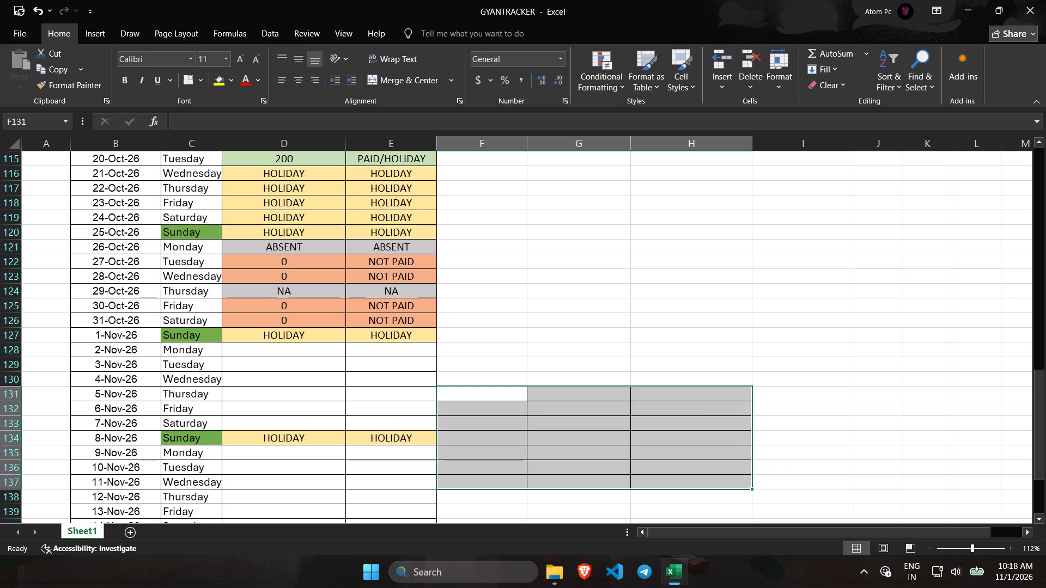
left_click(186, 81)
left_click(551, 252)
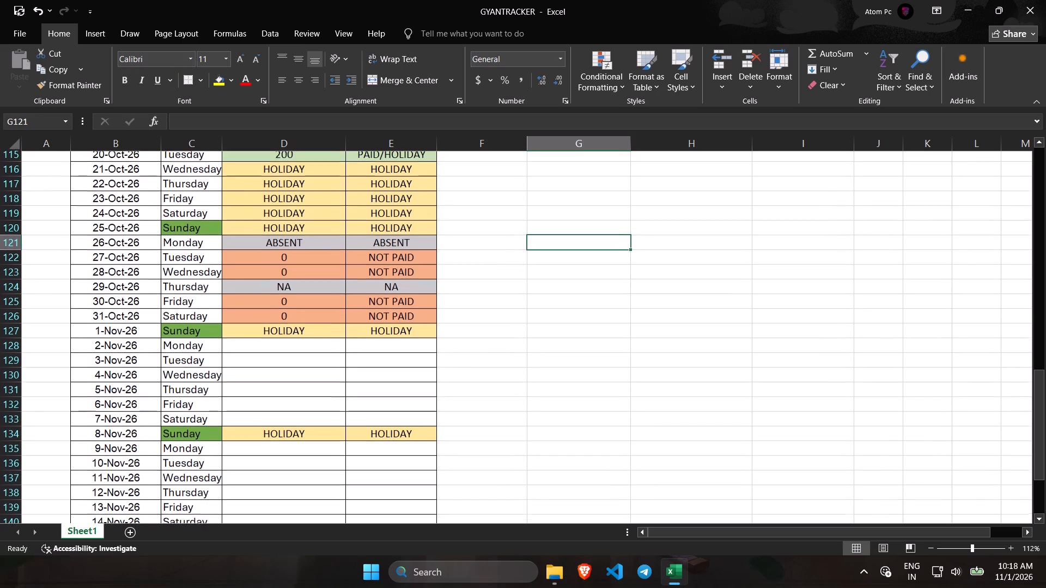
Copy the October payment table F95:H99 and paste it at F126, beside the first November rows.
scroll(500, 308, "up", 5)
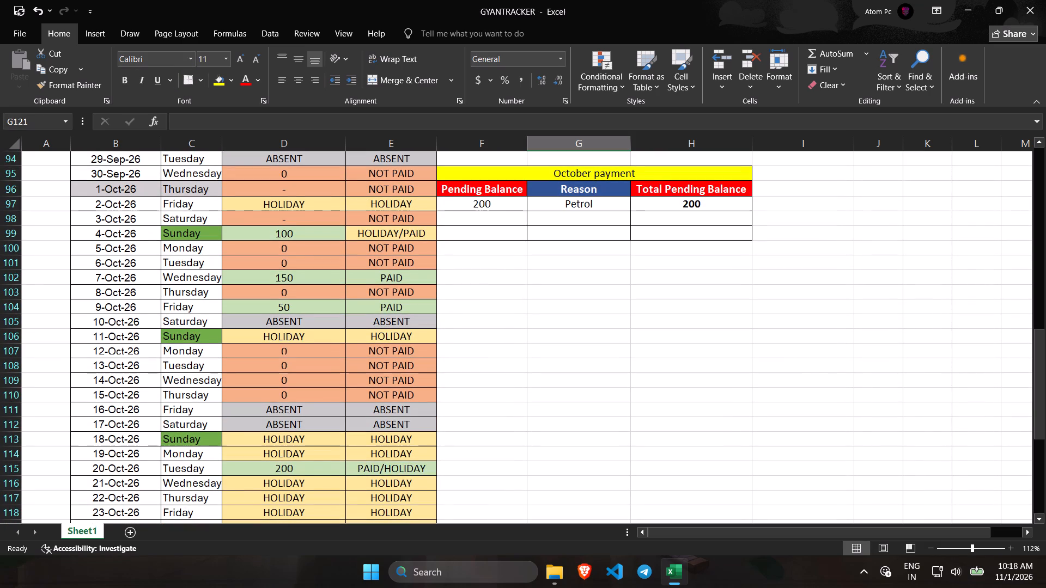
left_click_drag(527, 172, 627, 229)
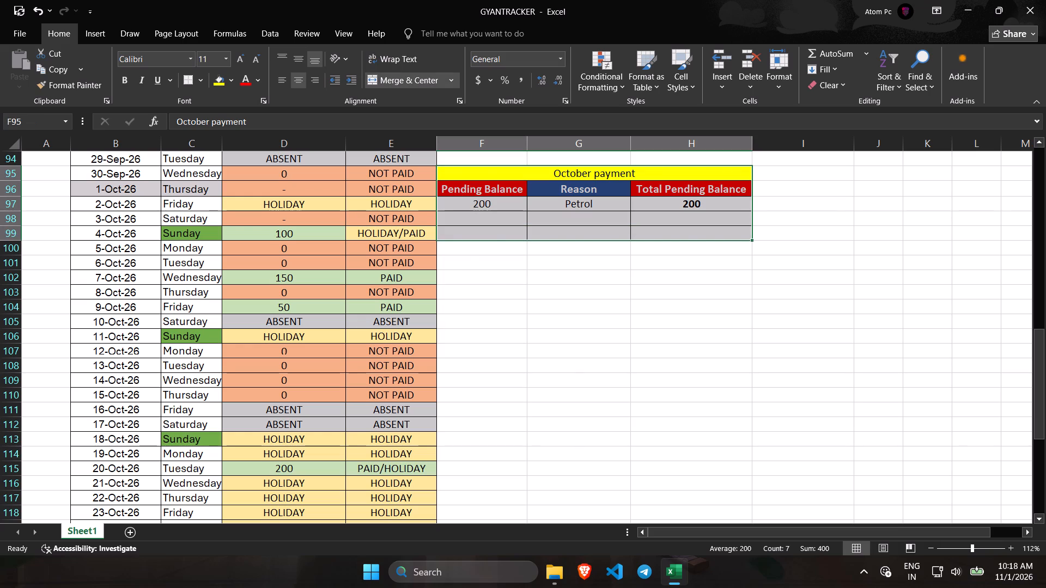
key("ctrl+c")
key("ctrl+c")
scroll(580, 307, "down", 1)
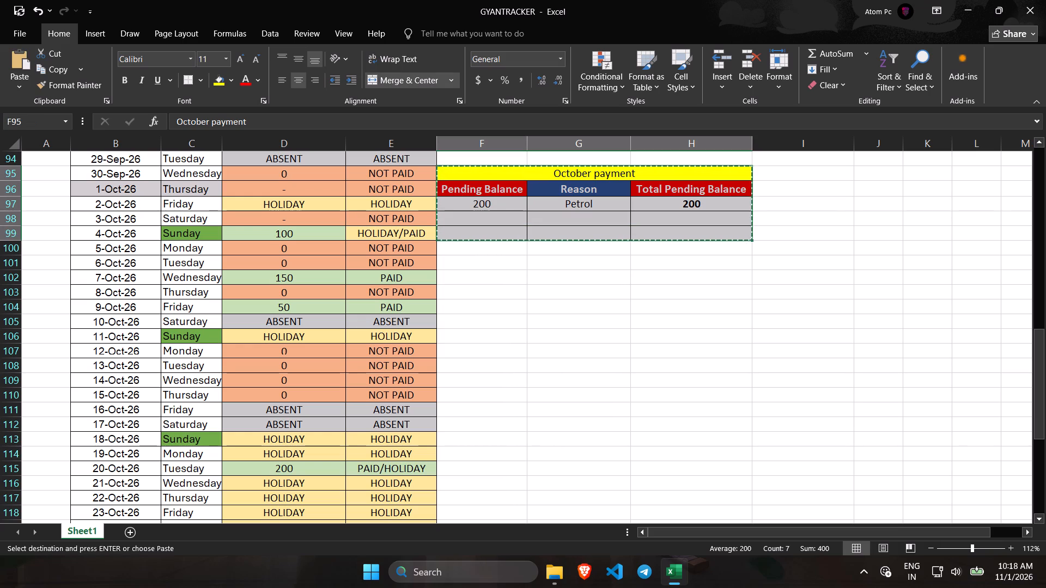
scroll(585, 302, "down", 5)
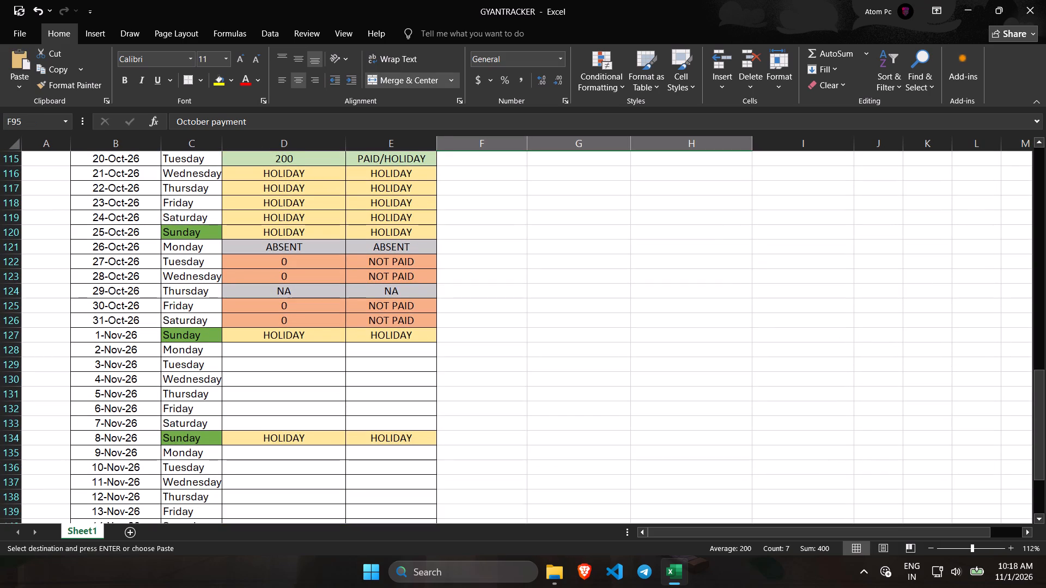
left_click(479, 325)
key("ctrl+v")
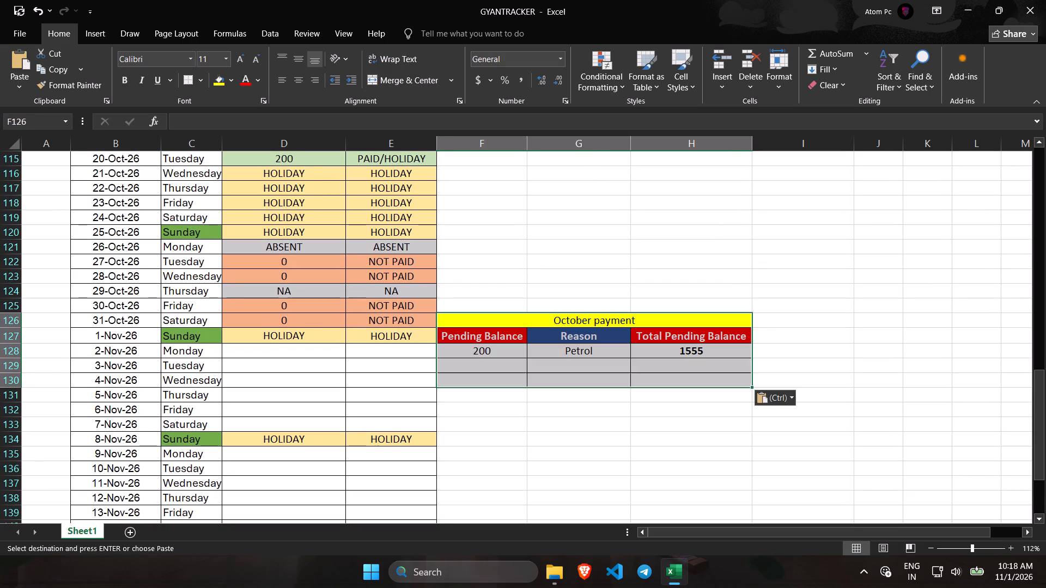
Set the Petrol pending balance in F128 of the pasted table to =SUM(50*0).
left_click(597, 269)
scroll(597, 269, "up", 6)
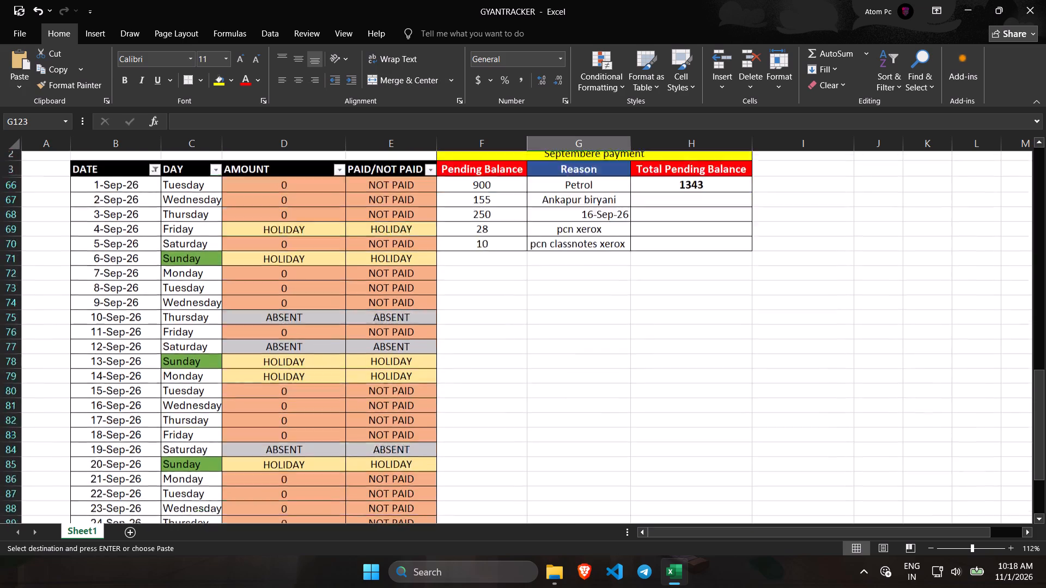
scroll(597, 269, "down", 7)
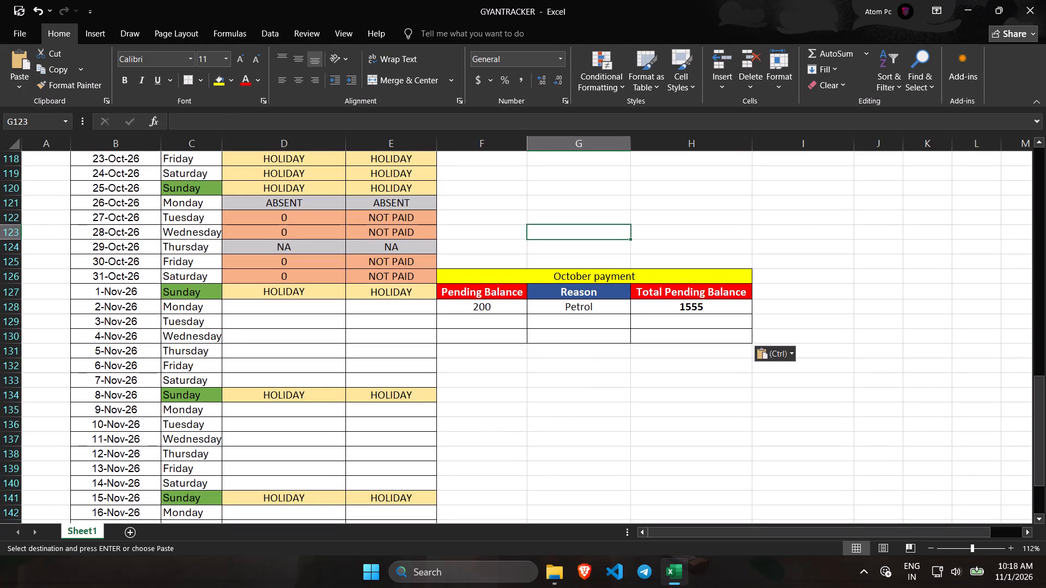
double_click(500, 307)
key("Left")
key("BackSpace")
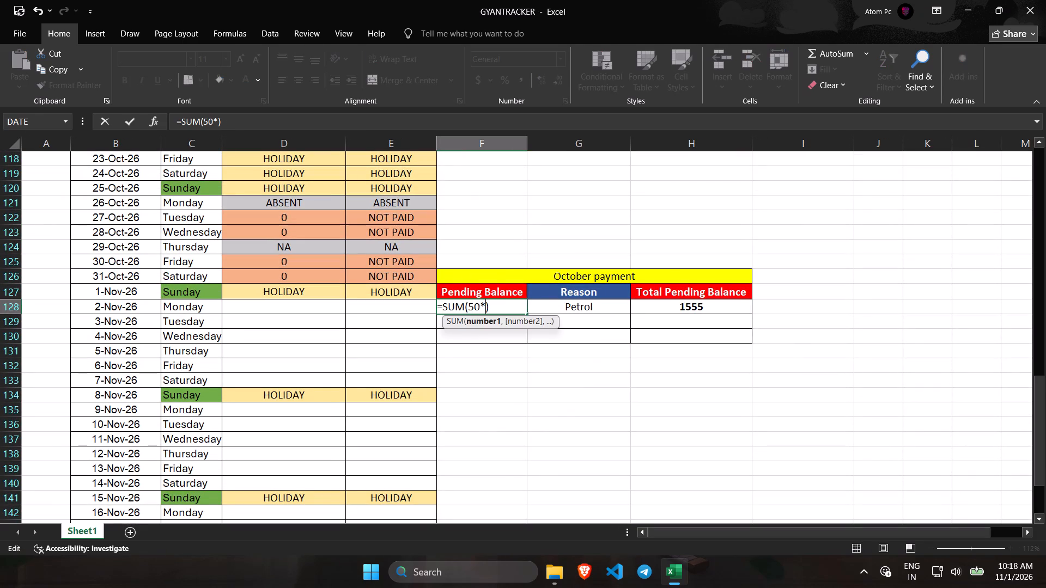
key("0")
key("Return")
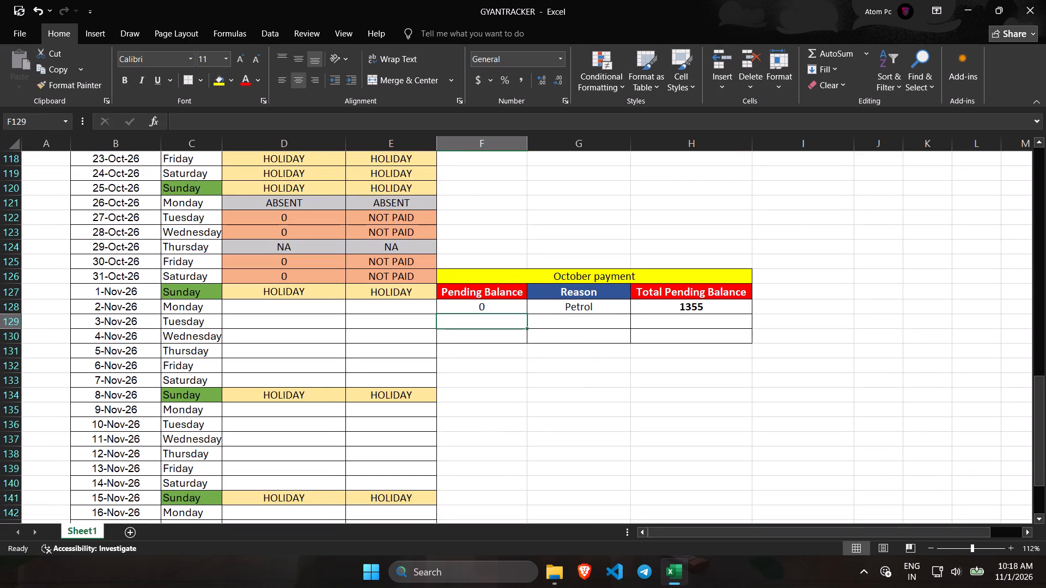
Clear the Total Pending Balance formula from H128 in the pasted table and save the workbook.
double_click(660, 308)
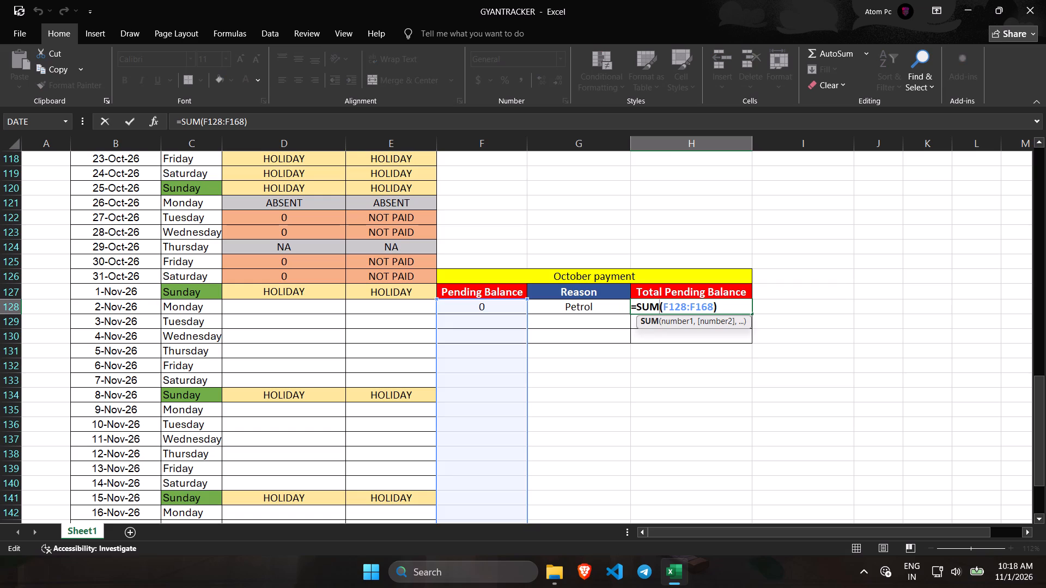
left_click_drag(727, 310, 623, 305)
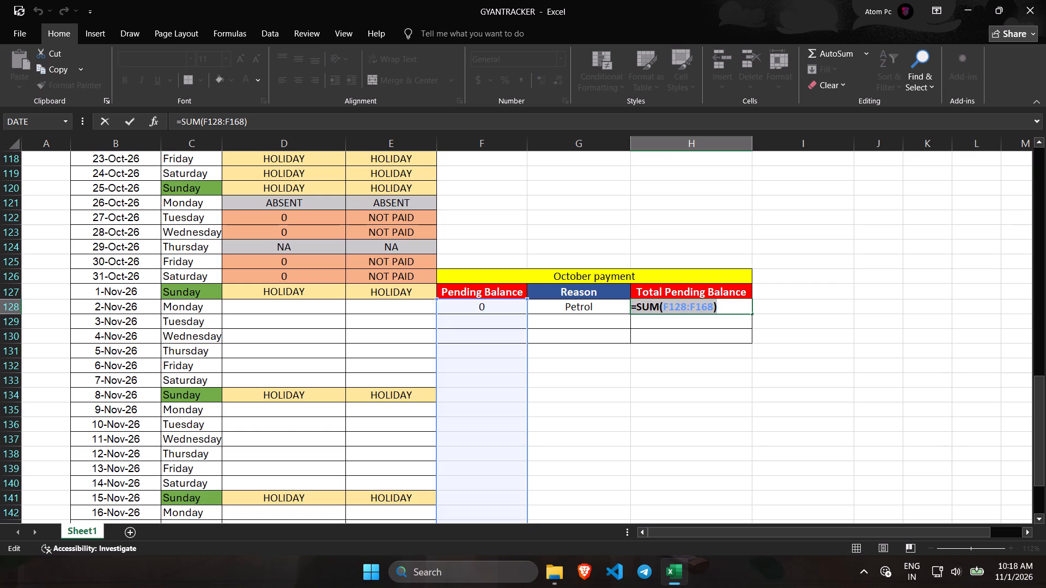
key("BackSpace")
key("ctrl+s")
Compare the pasted table with the original October payment table, checking the formulas in F128 and H97.
scroll(615, 342, "up", 5)
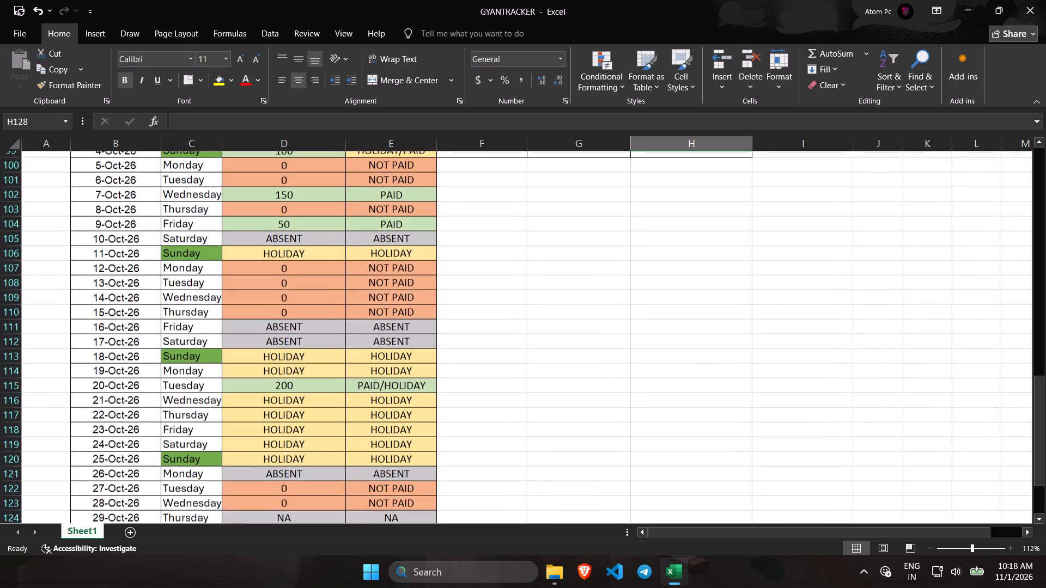
scroll(615, 342, "up", 6)
scroll(615, 342, "down", 6)
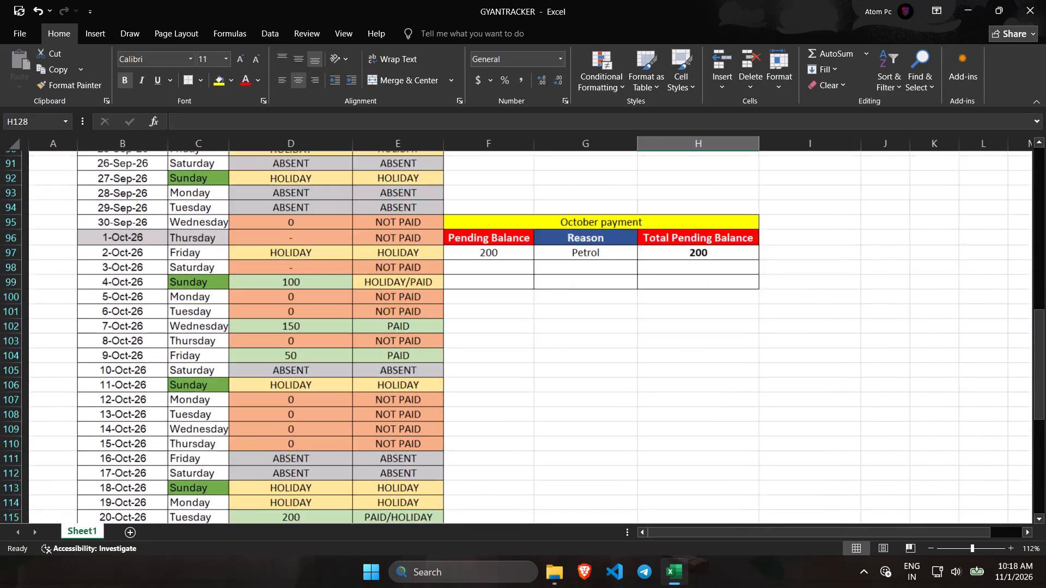
scroll(615, 342, "down", 1)
left_click(615, 342)
scroll(615, 342, "down", 5)
scroll(615, 342, "up", 3)
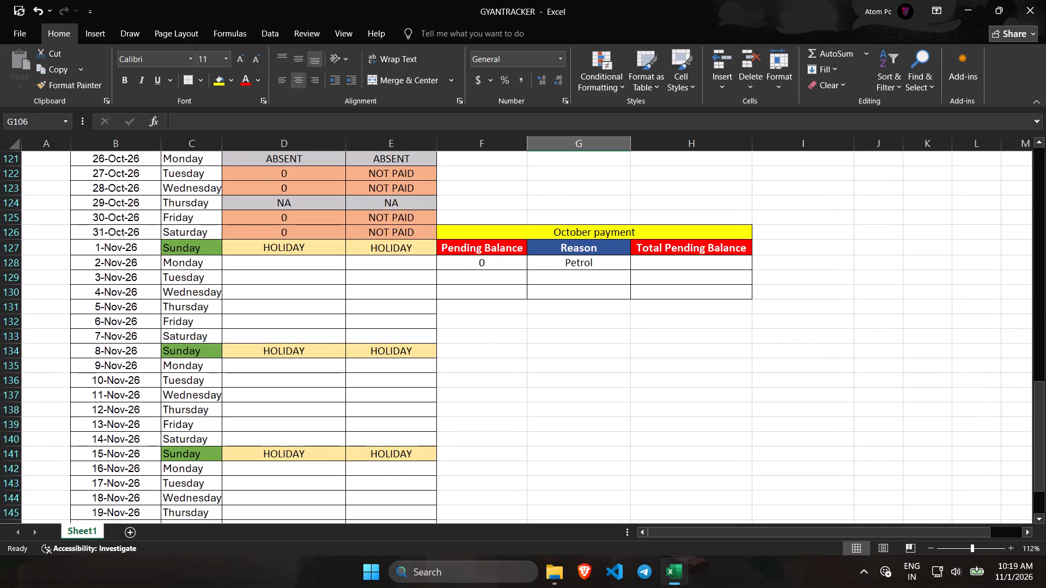
left_click(521, 262)
double_click(521, 262)
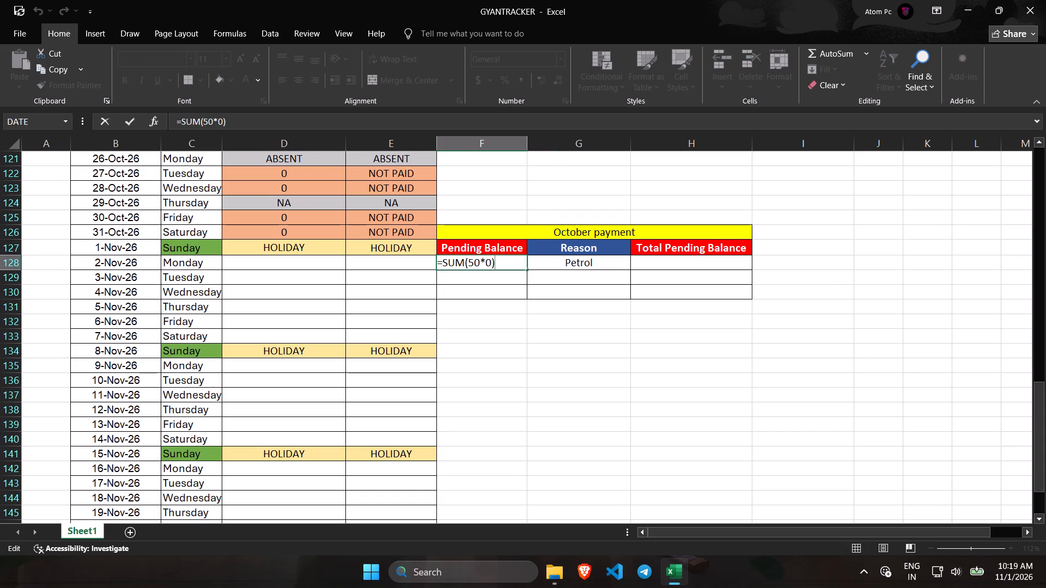
key("Escape")
scroll(521, 262, "up", 7)
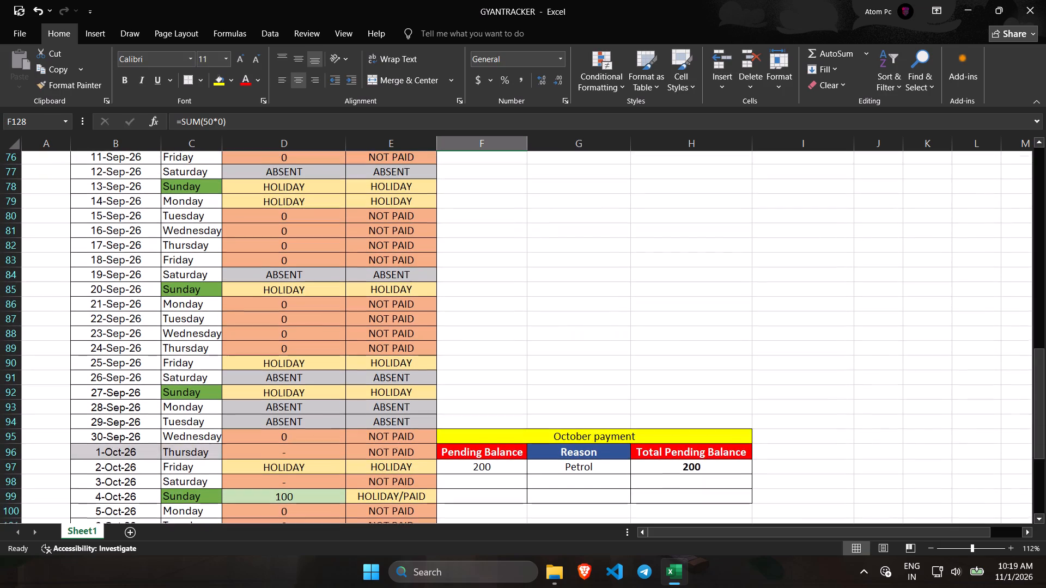
double_click(691, 473)
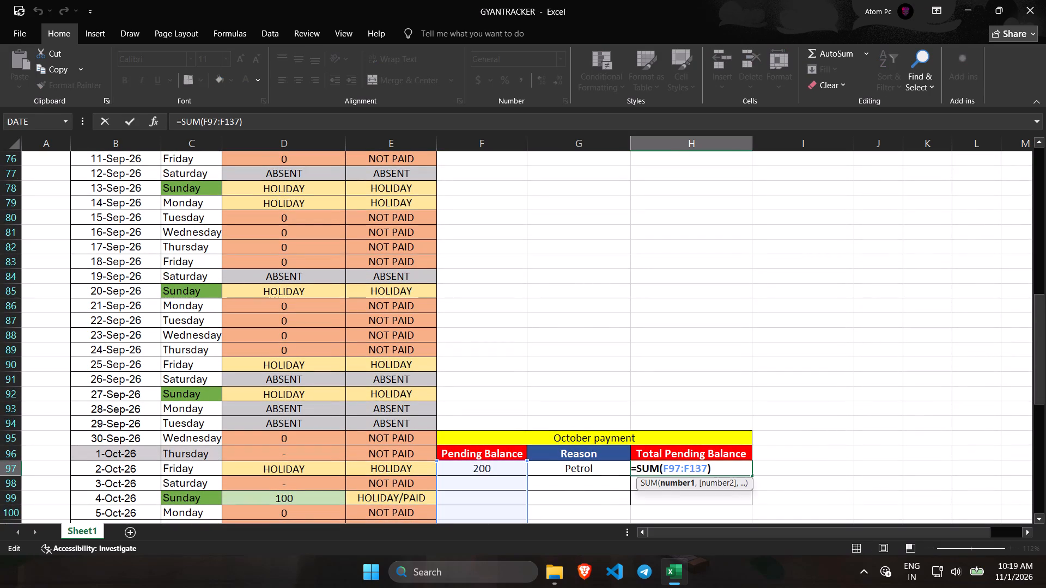
key("Escape")
Enter a SUM formula for the Petrol pending balance F128 in Total Pending Balance cell H128.
scroll(718, 422, "down", 6)
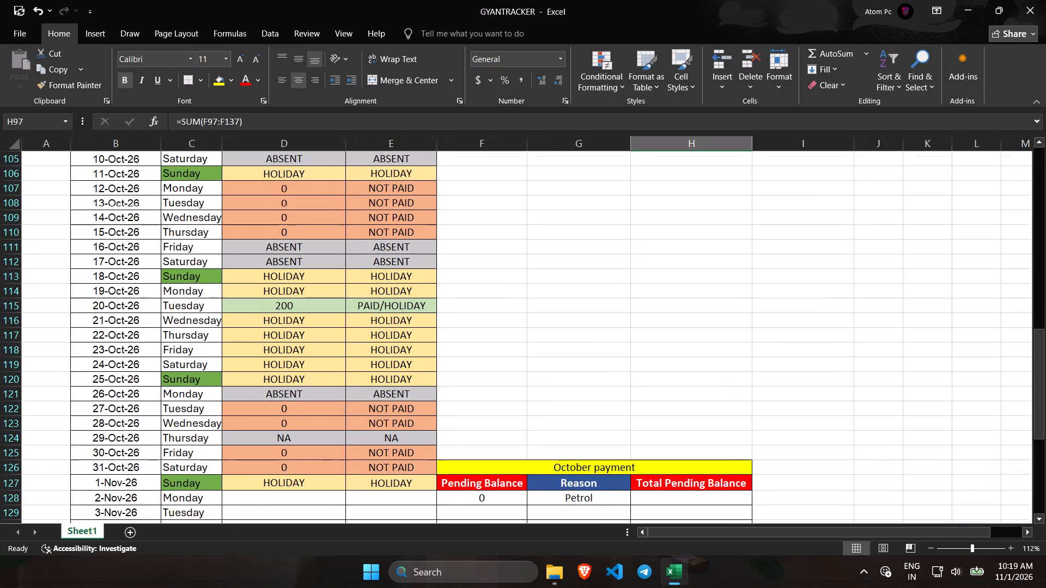
scroll(718, 422, "down", 1)
scroll(571, 457, "down", 1)
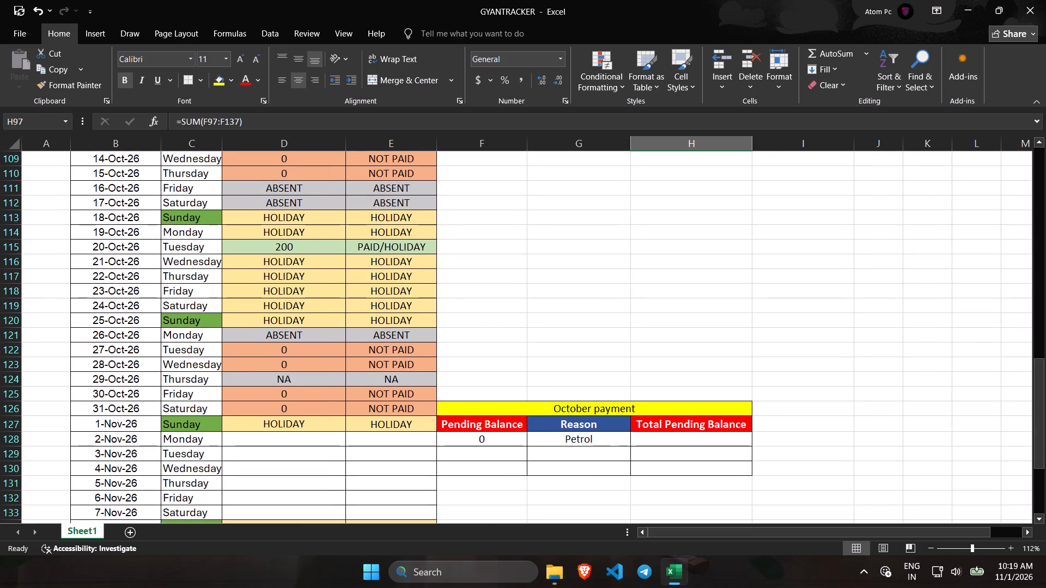
left_click(667, 444)
key("minus")
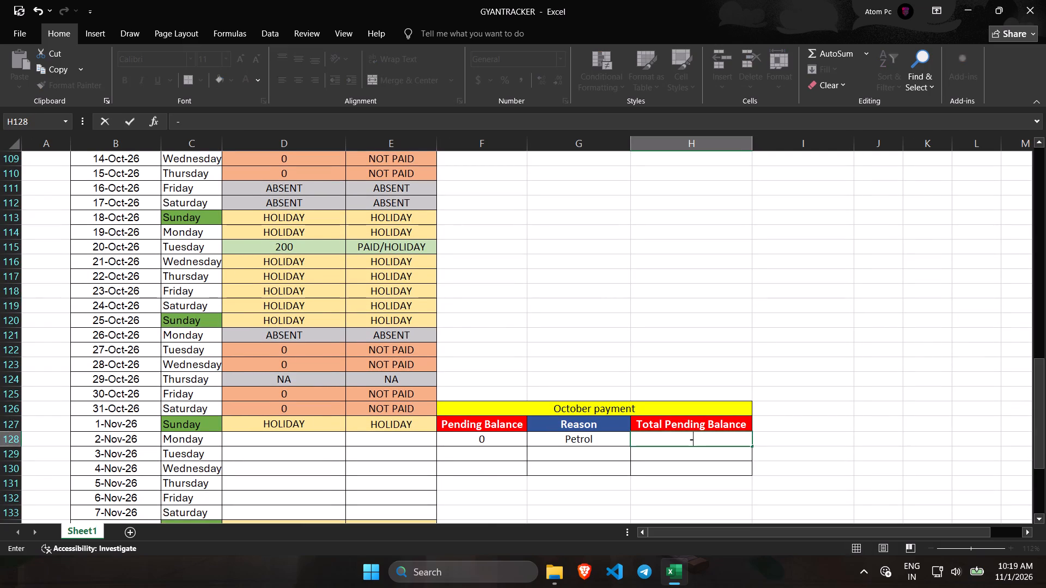
key("BackSpace")
type("=sum")
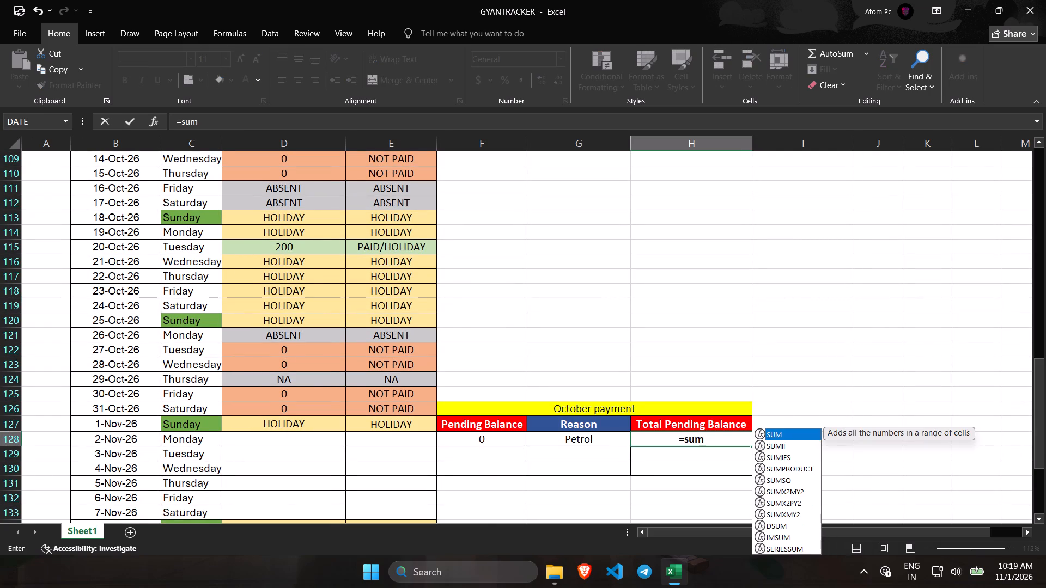
key("shift+parenleft")
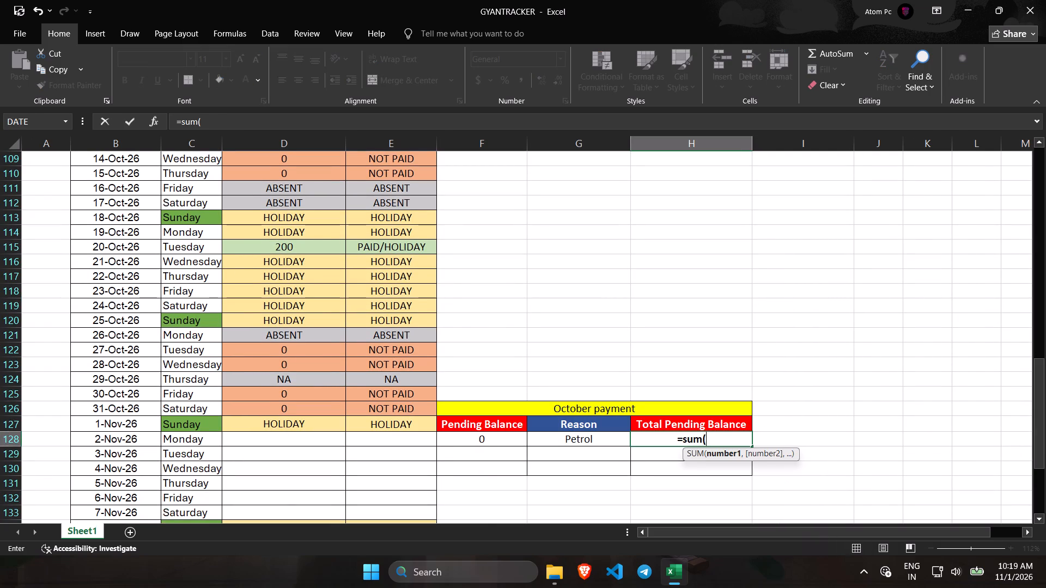
left_click(510, 435)
key("Return")
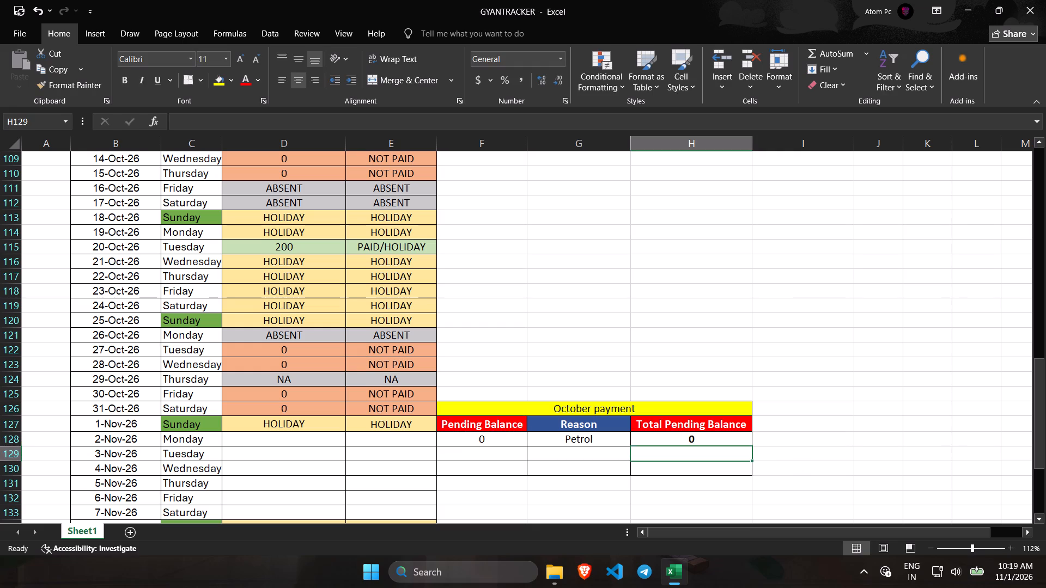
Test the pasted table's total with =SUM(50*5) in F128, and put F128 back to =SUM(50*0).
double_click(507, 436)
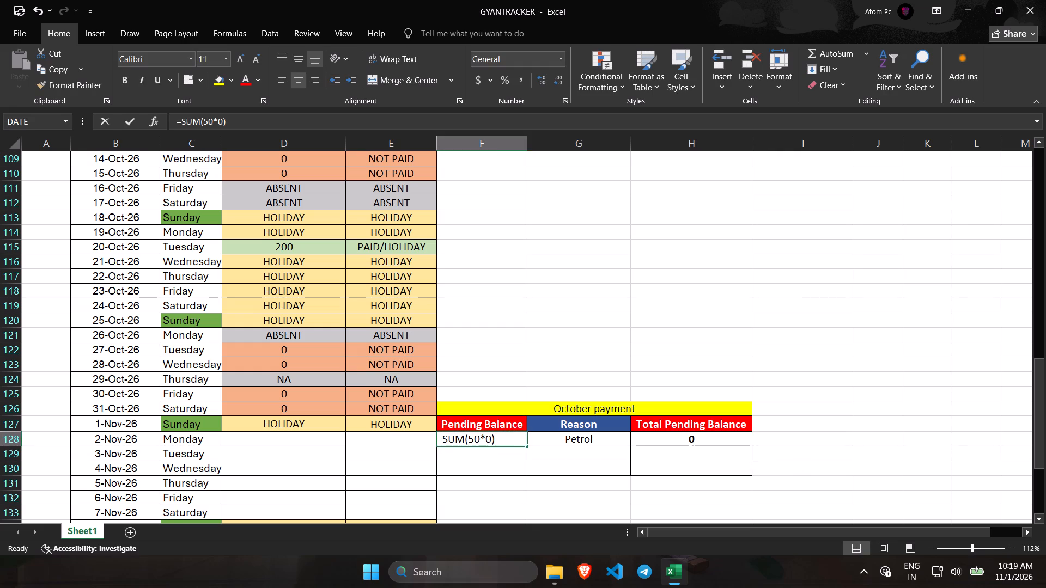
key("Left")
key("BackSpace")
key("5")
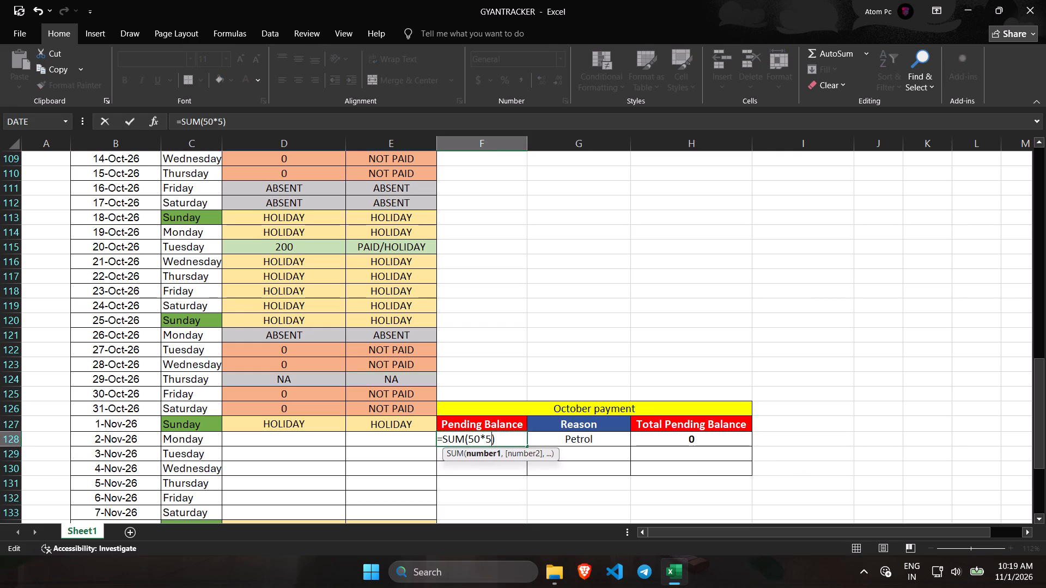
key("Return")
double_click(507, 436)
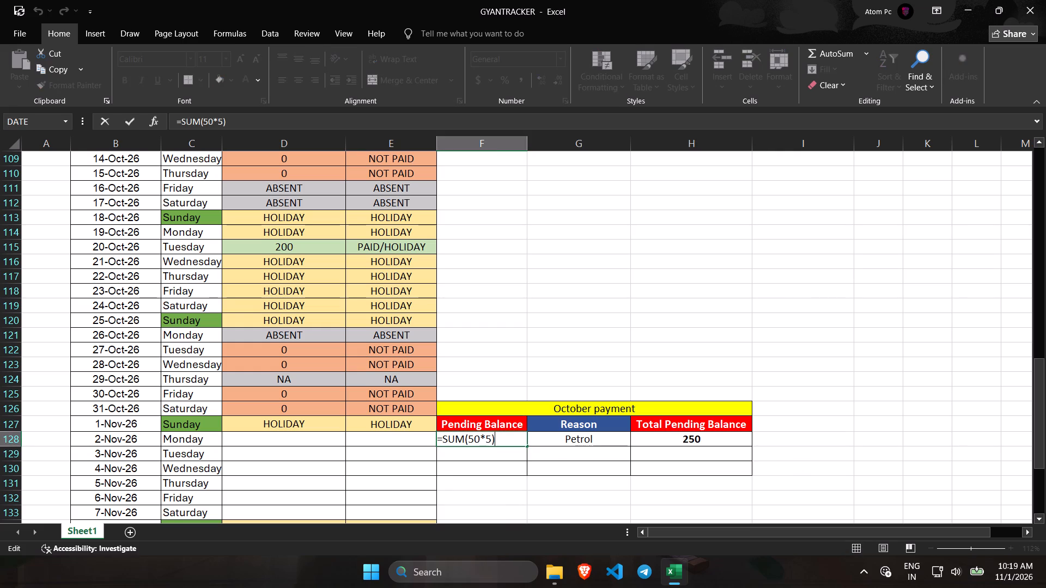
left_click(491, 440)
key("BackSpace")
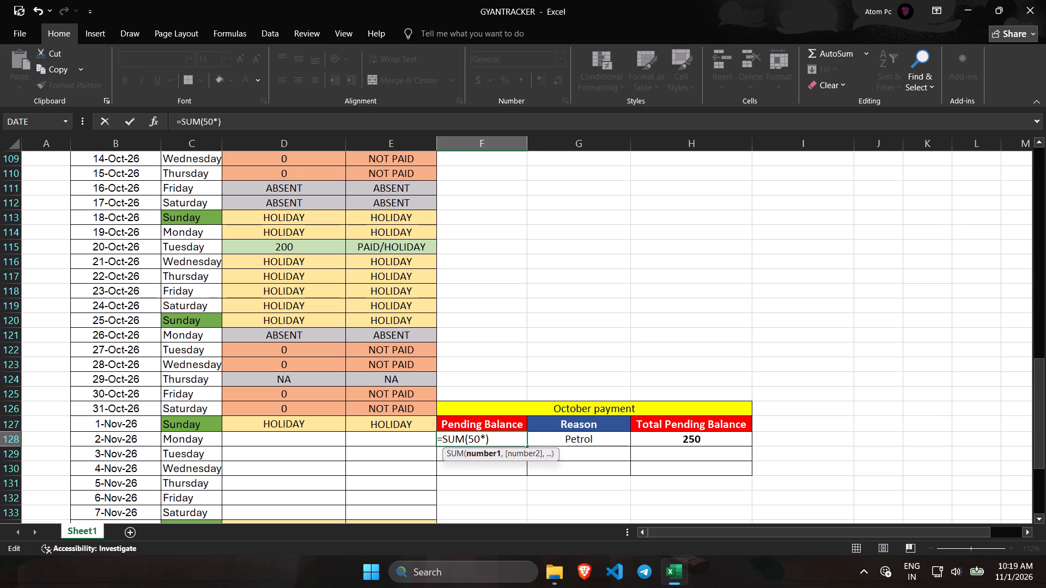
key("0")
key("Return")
Extend the total formula in H128 to cover the pending balance cells F128:F130.
double_click(673, 439)
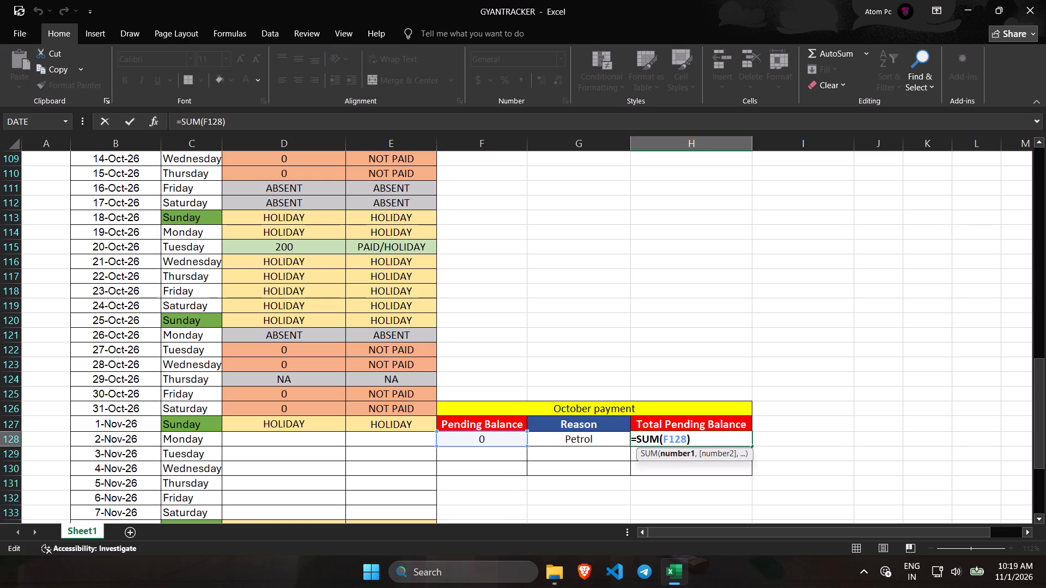
left_click_drag(526, 446, 524, 470)
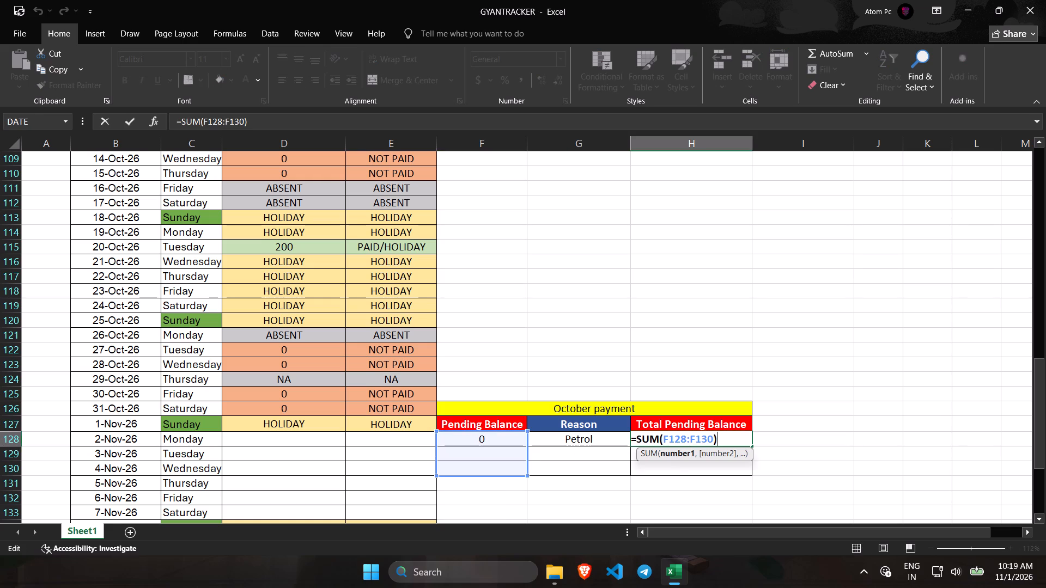
left_click_drag(524, 470, 524, 474)
key("Return")
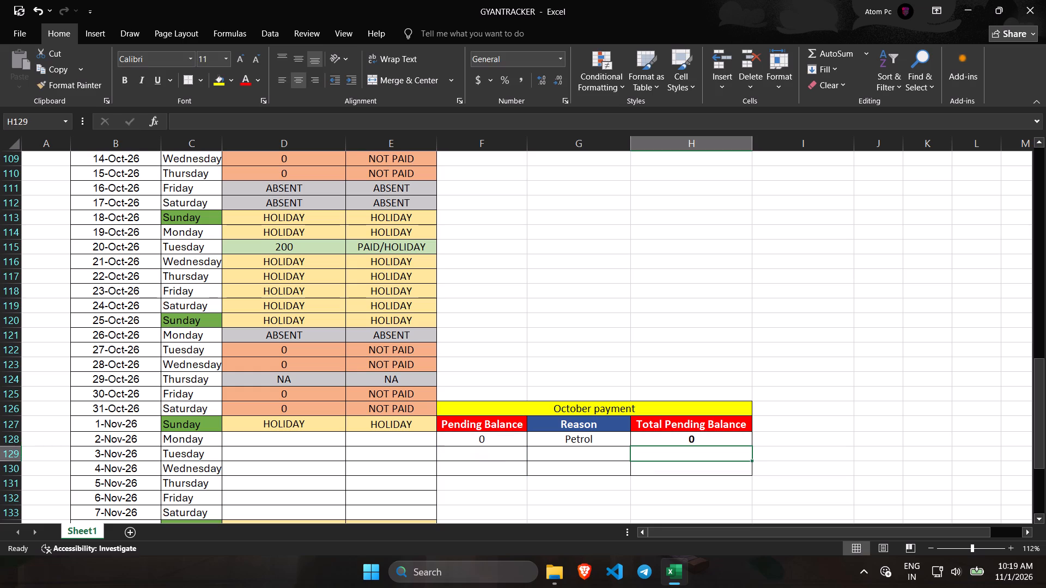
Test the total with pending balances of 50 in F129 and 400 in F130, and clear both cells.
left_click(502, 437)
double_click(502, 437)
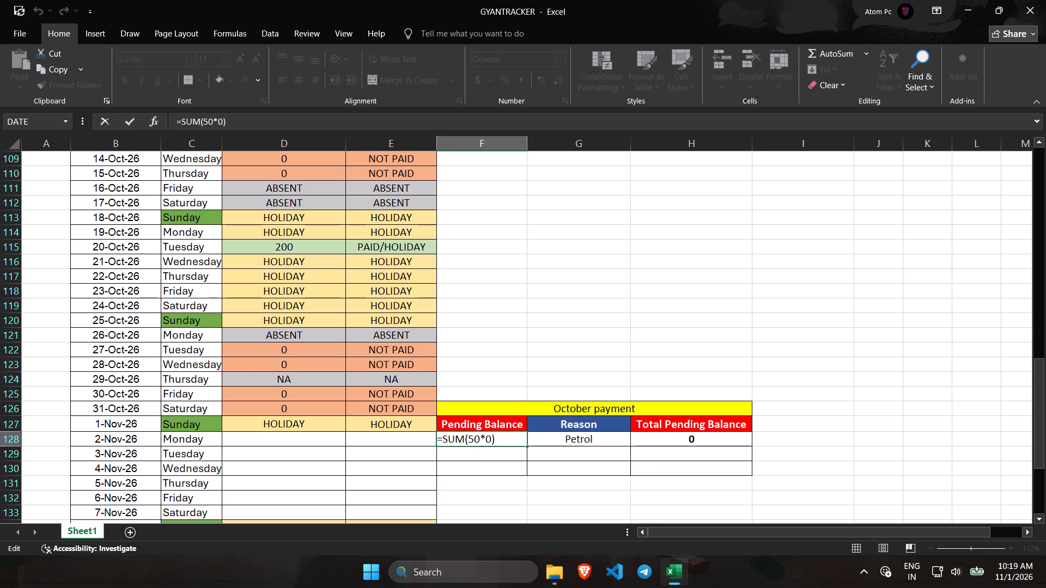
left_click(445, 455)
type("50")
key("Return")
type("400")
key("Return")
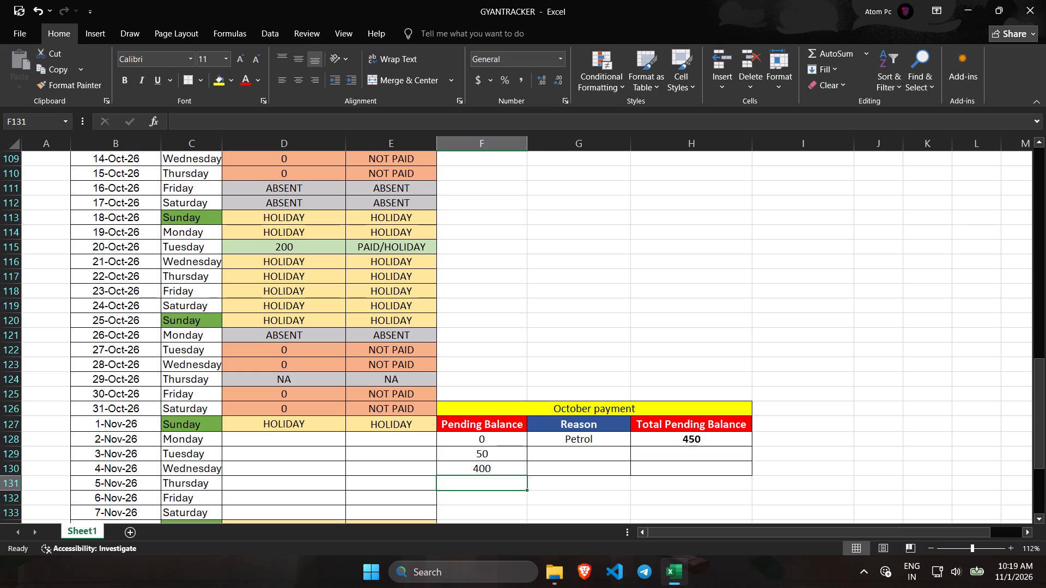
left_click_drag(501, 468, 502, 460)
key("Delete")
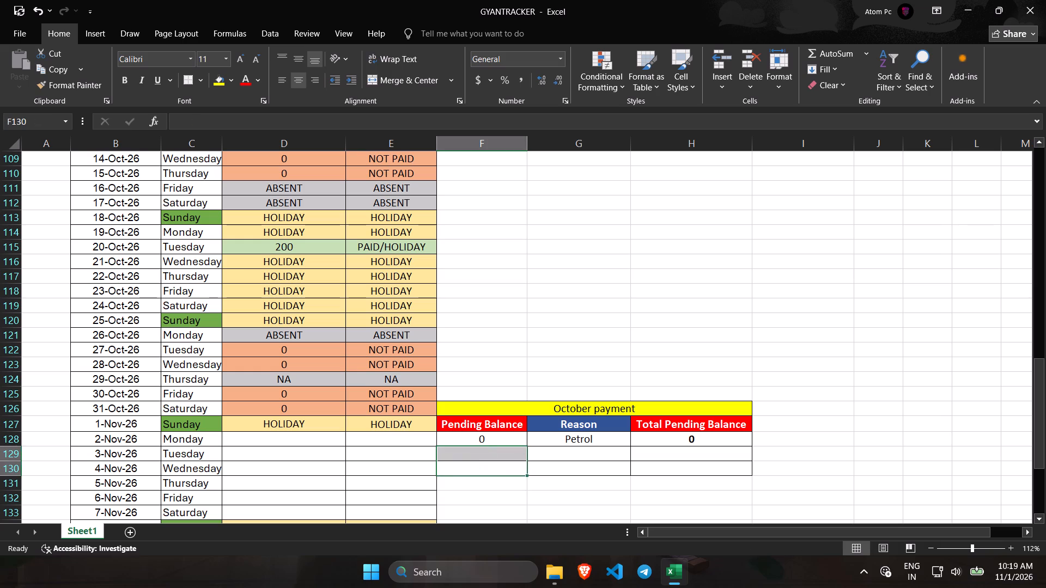
Save the workbook.
key("ctrl+s")
Change the pasted payment table's title in F126 to "November payment" and save the workbook.
double_click(558, 407)
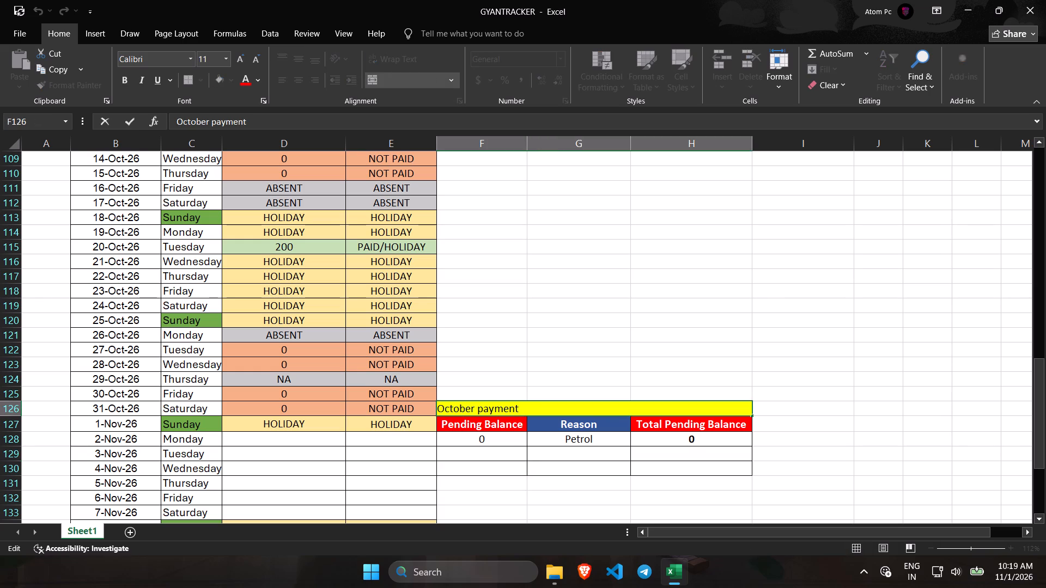
key("ctrl+Left")
key("ctrl+Left")
key("ctrl+0")
key("Right")
key("Right")
key("Right")
key("Right")
key("Right")
key("Right")
key("Right")
key("ctrl+shift+Left")
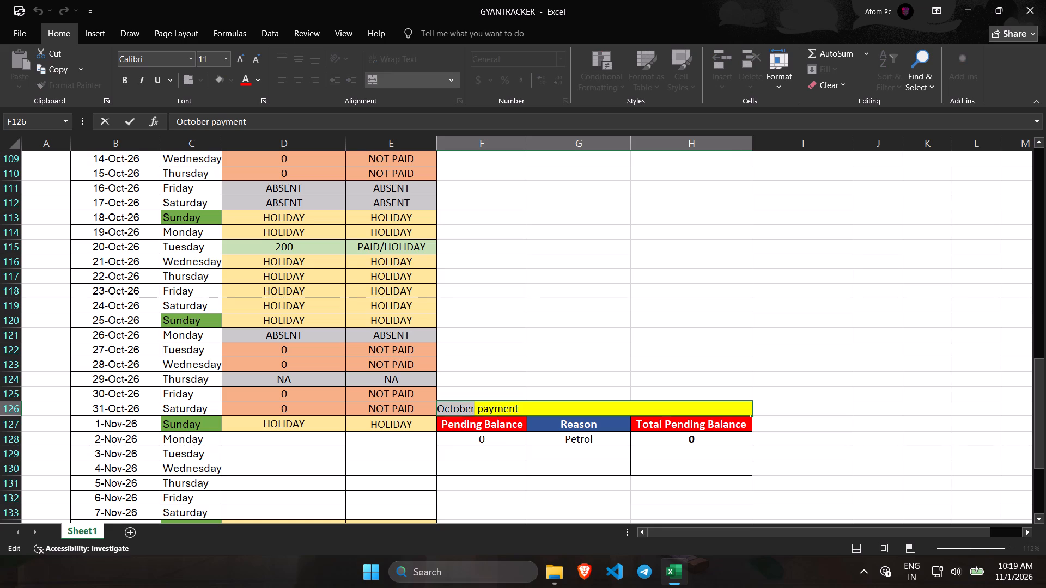
key("shift+m")
key("BackSpace")
type("November")
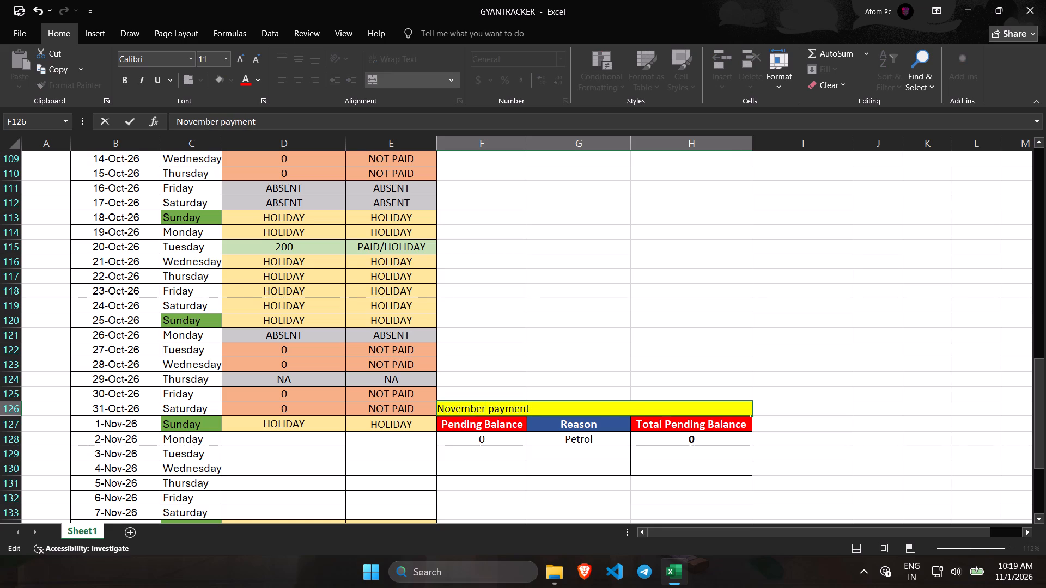
key("ctrl+s")
left_click(599, 365)
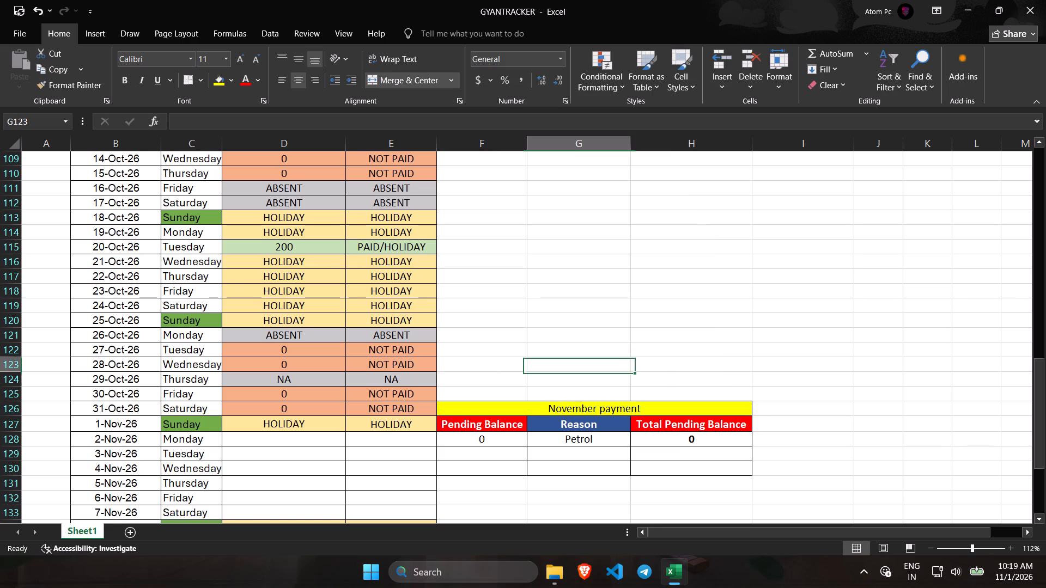
key("ctrl+s")
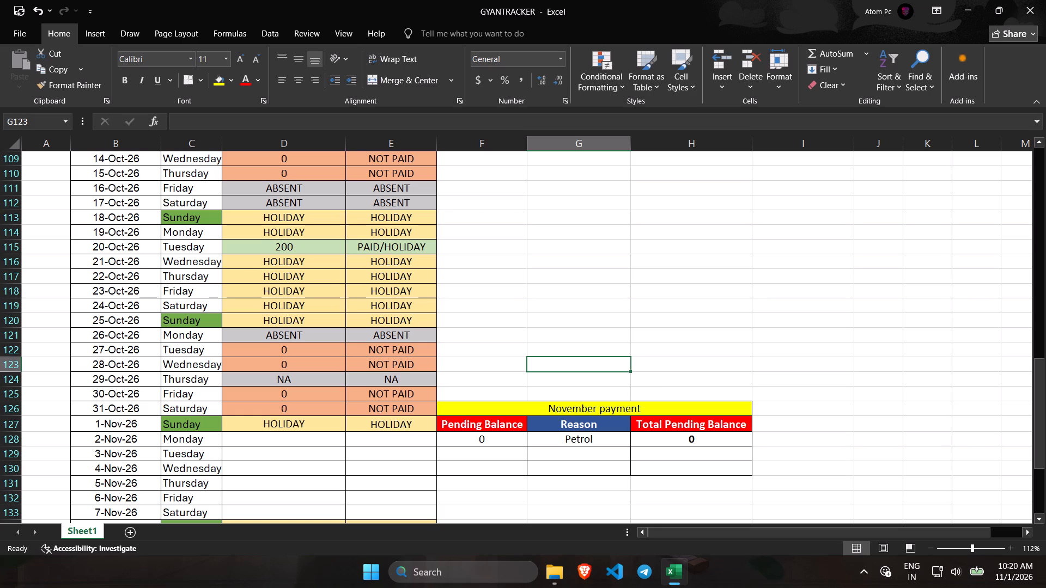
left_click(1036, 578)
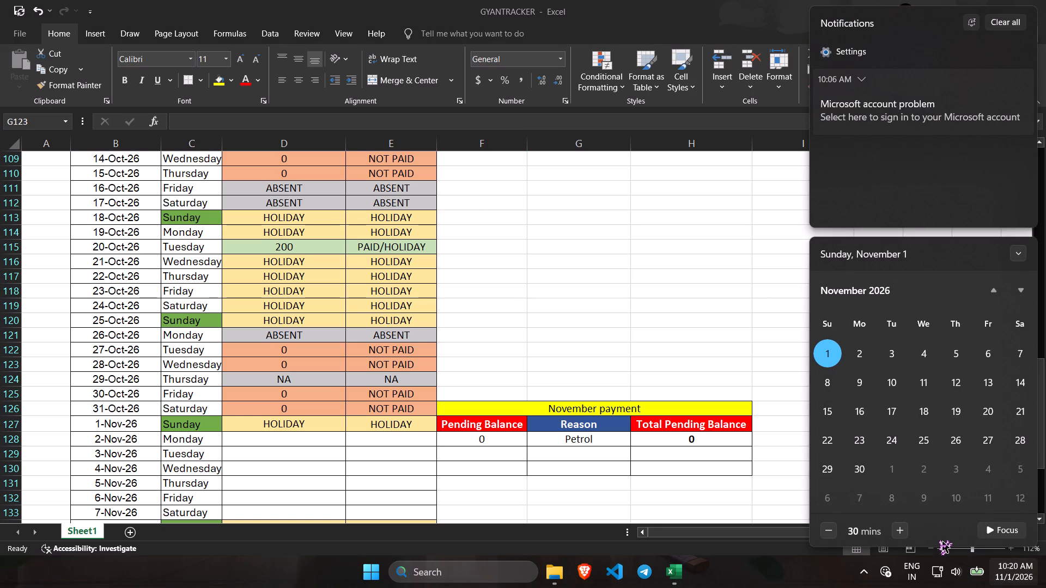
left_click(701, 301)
Centre the Reason entries G66:G70 in the September payment table and save the workbook.
scroll(701, 301, "up", 8)
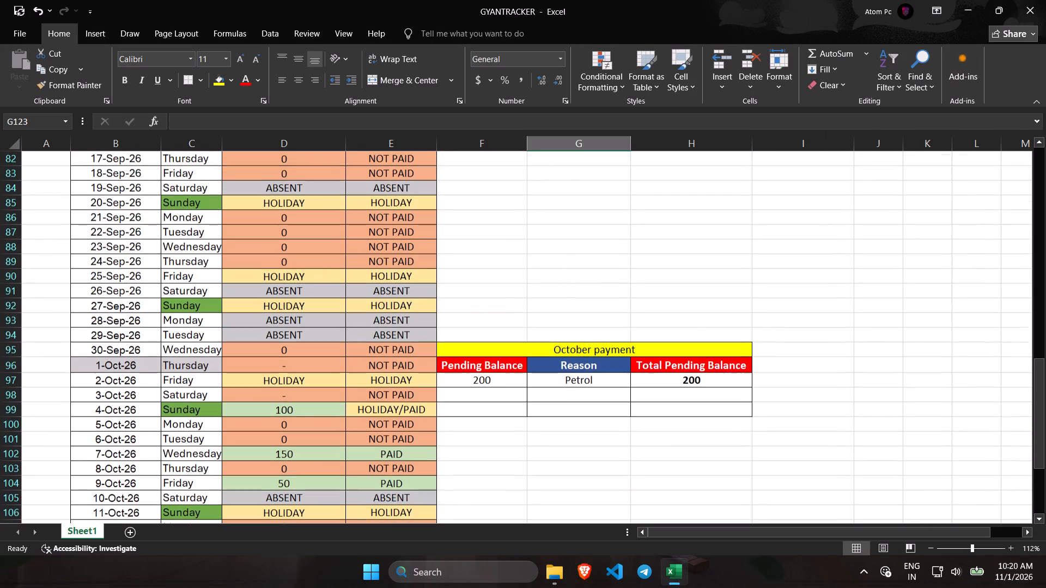
scroll(701, 301, "up", 5)
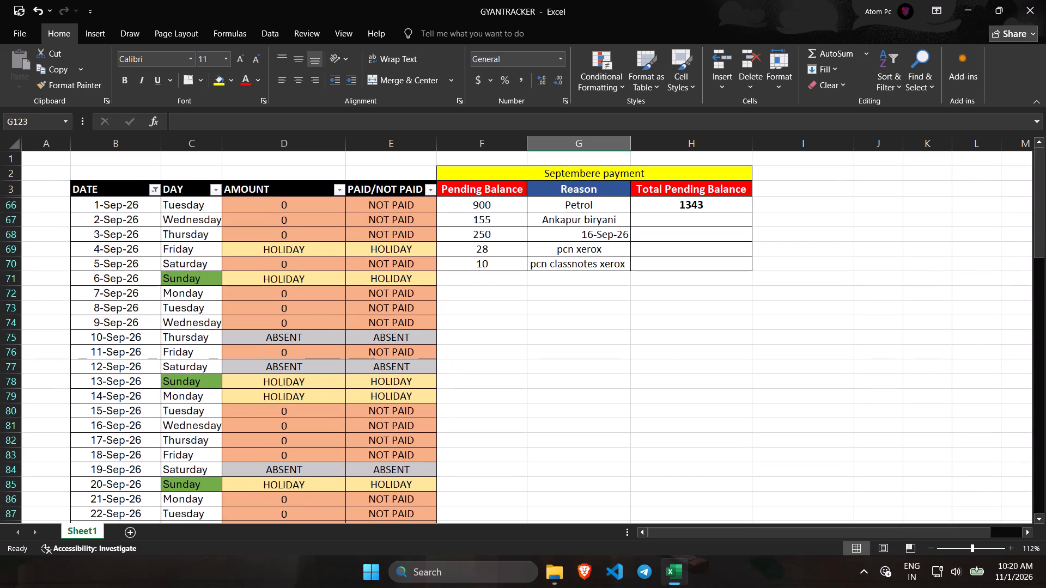
scroll(701, 301, "down", 1)
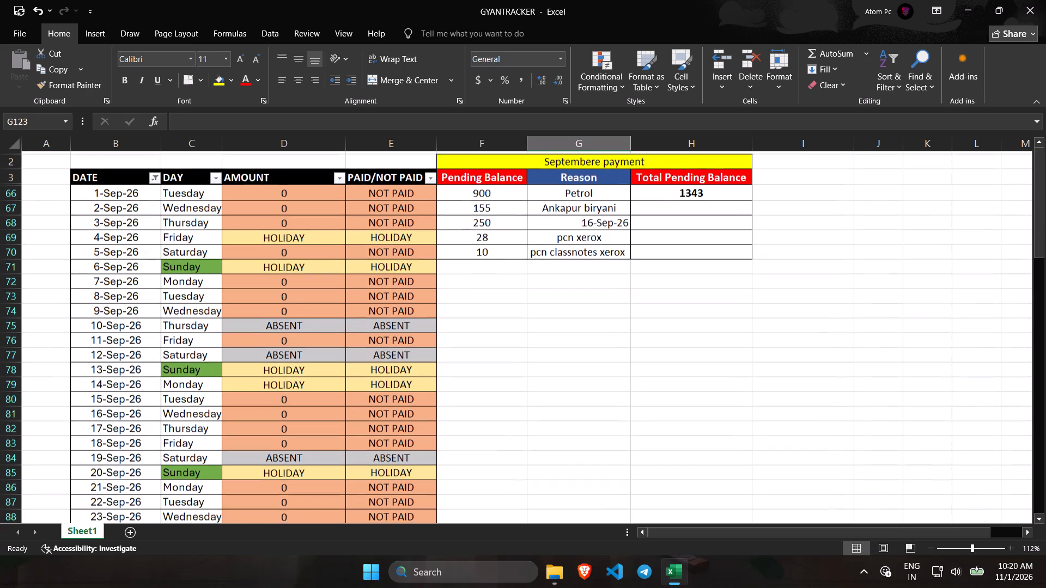
scroll(701, 301, "down", 1)
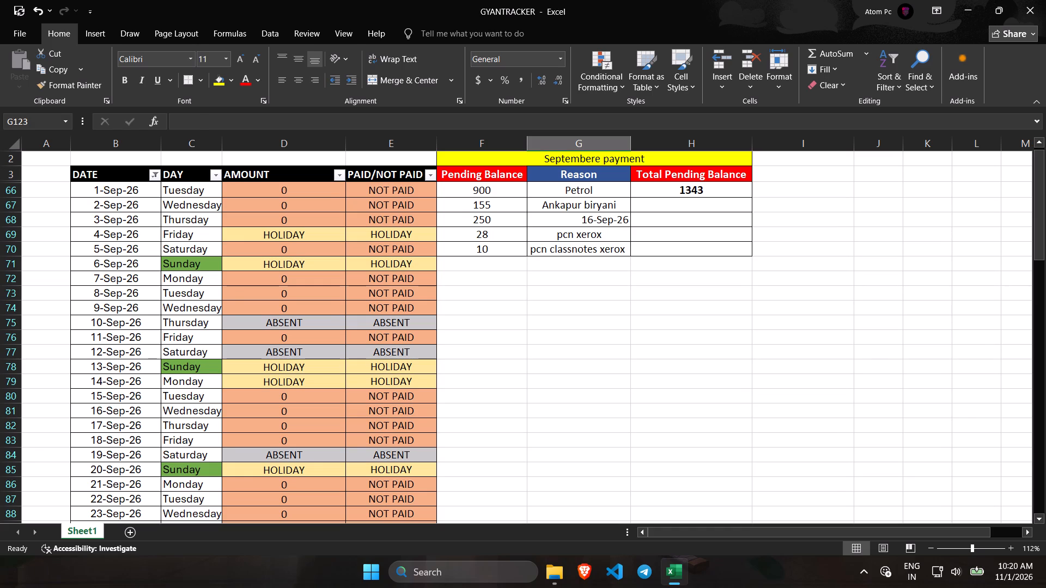
left_click_drag(583, 191, 598, 255)
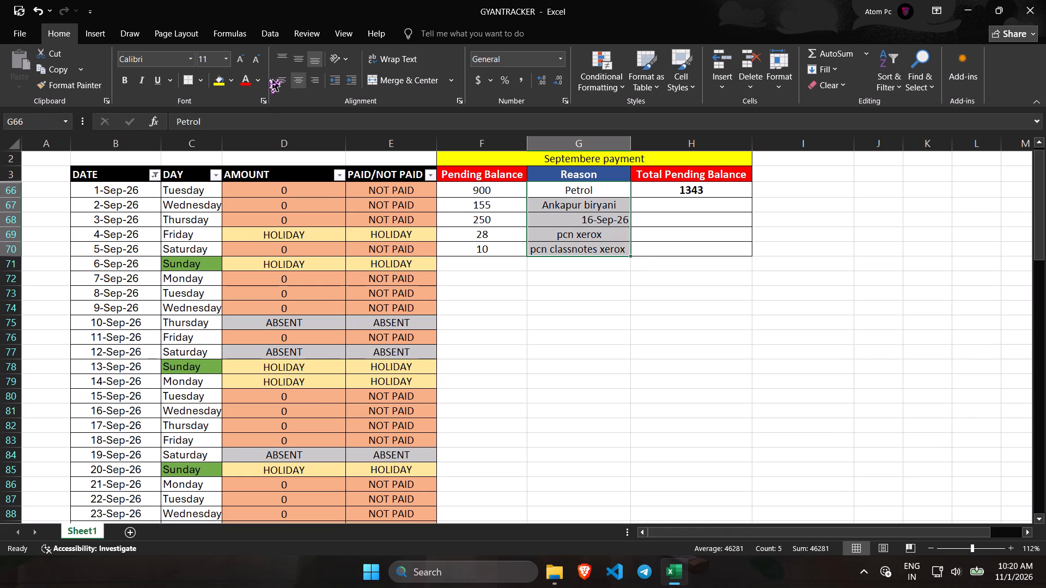
left_click(295, 77)
left_click(295, 77)
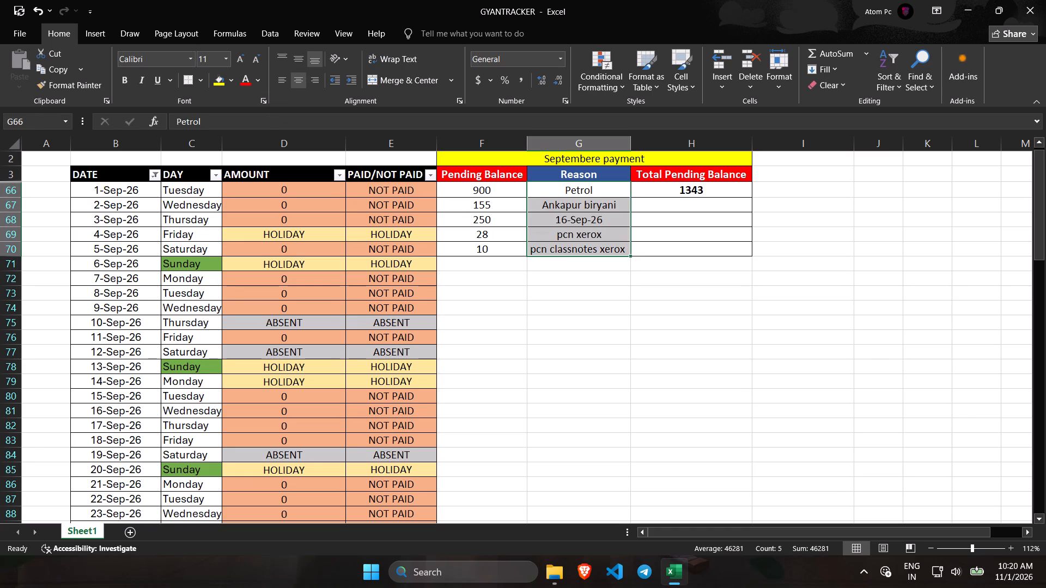
left_click(540, 346)
key("ctrl+s")
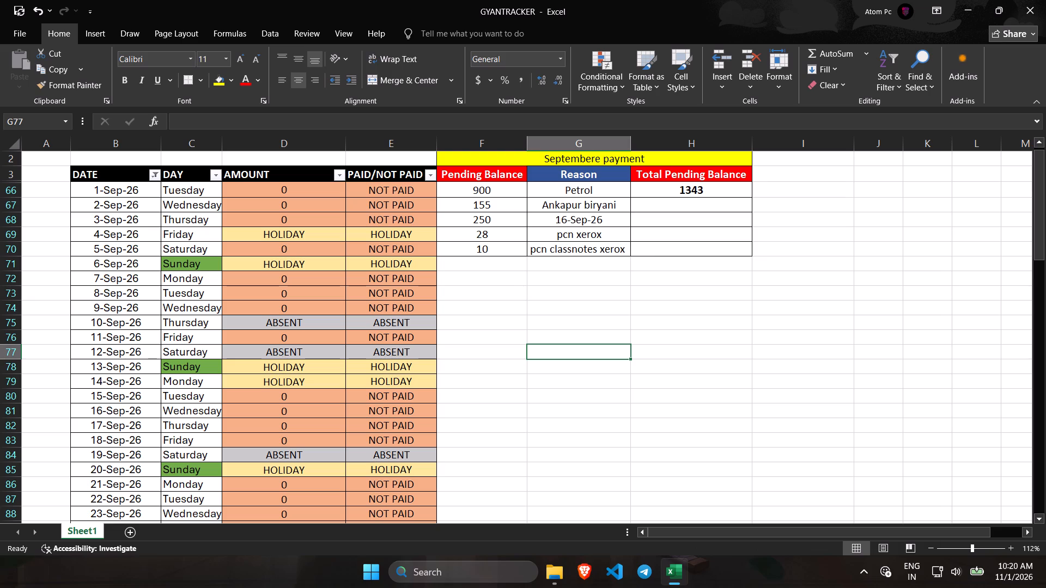
Move the November payment block F126:H129 down one row so it starts at F127 beside 1-Nov-26, and save the workbook.
scroll(540, 346, "down", 4)
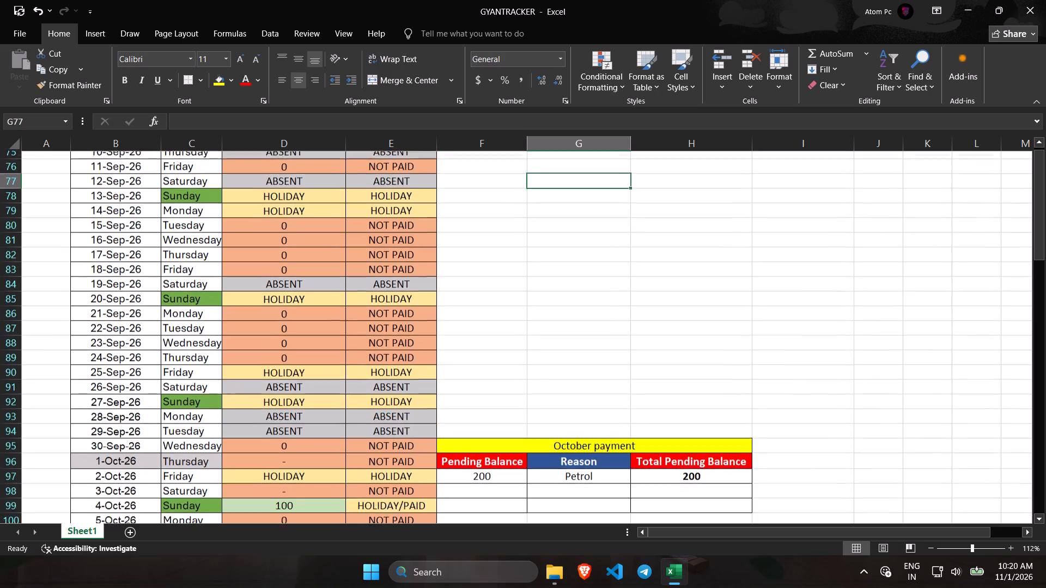
scroll(540, 346, "down", 8)
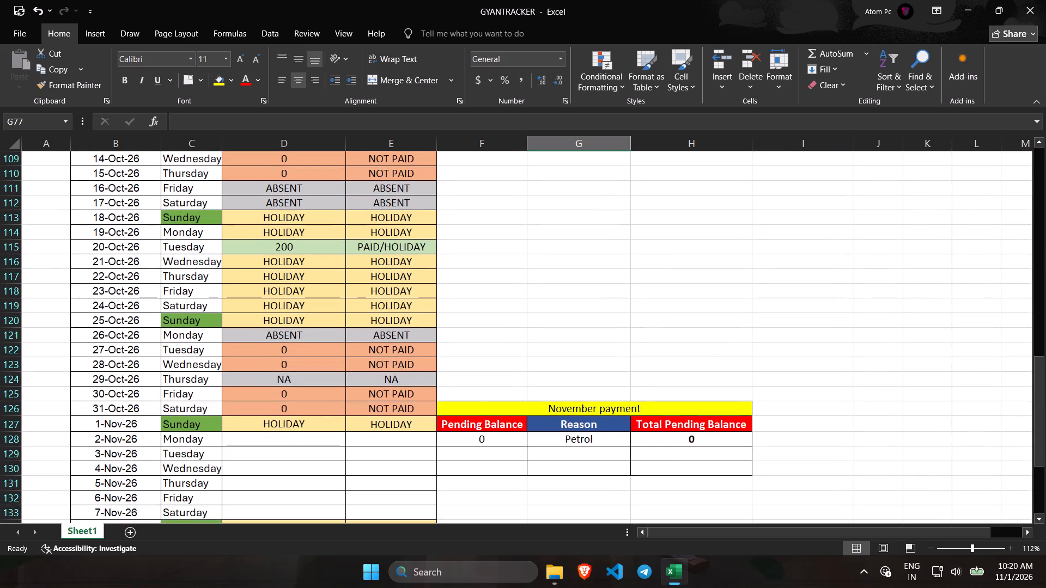
scroll(540, 346, "down", 2)
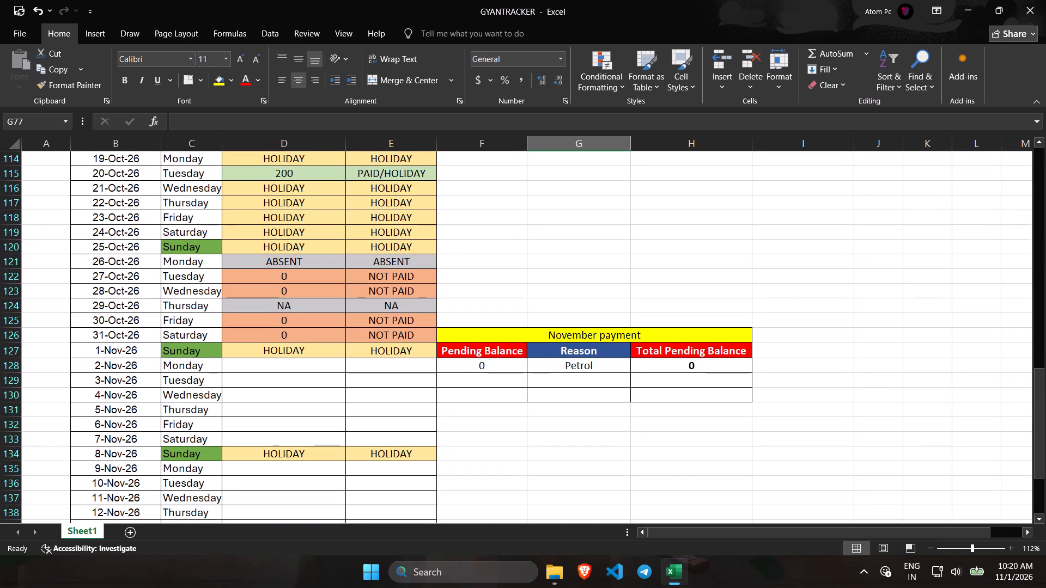
left_click(512, 339)
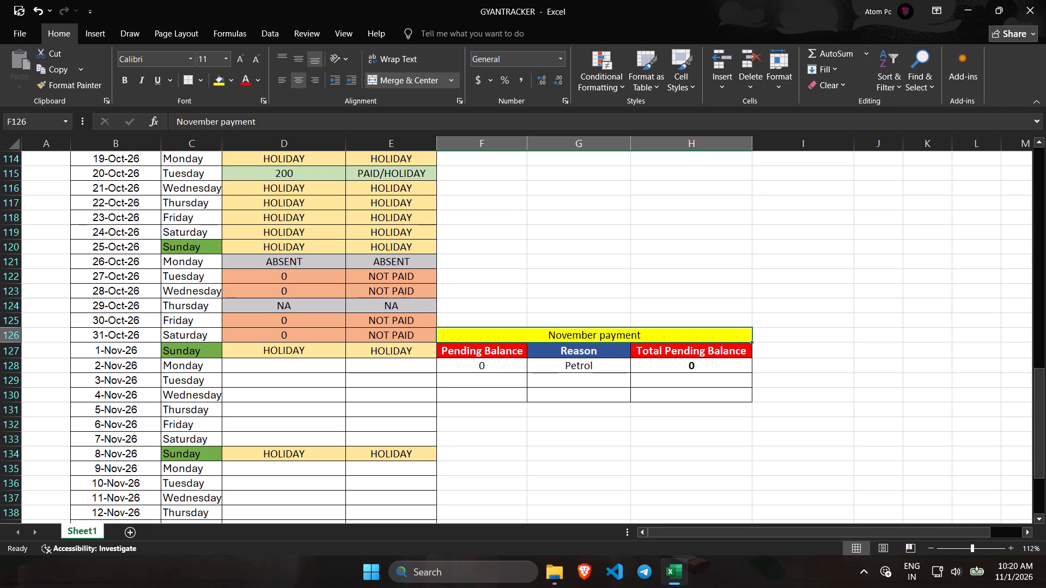
left_click(746, 315)
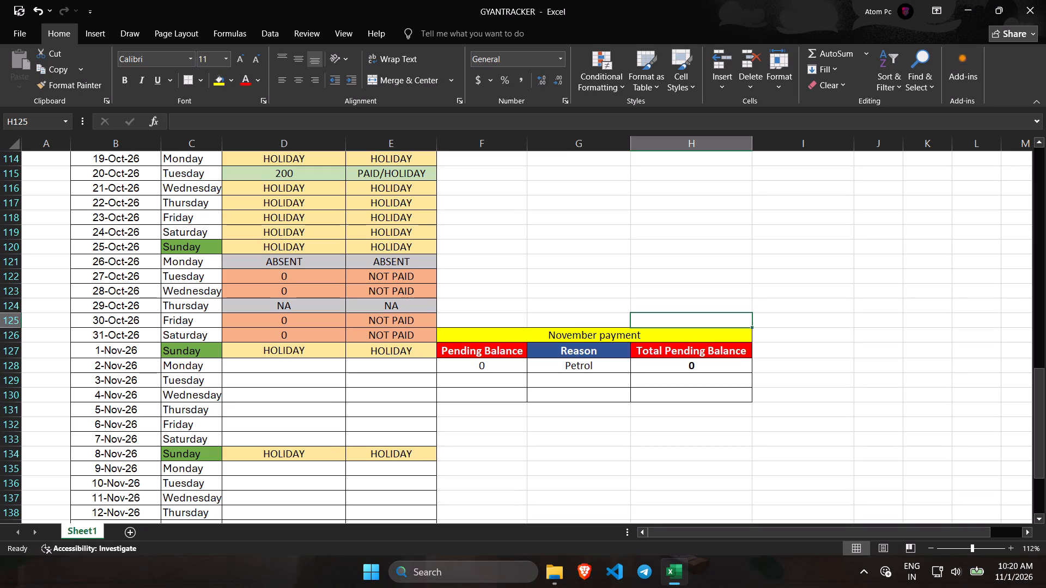
left_click_drag(576, 334, 627, 386)
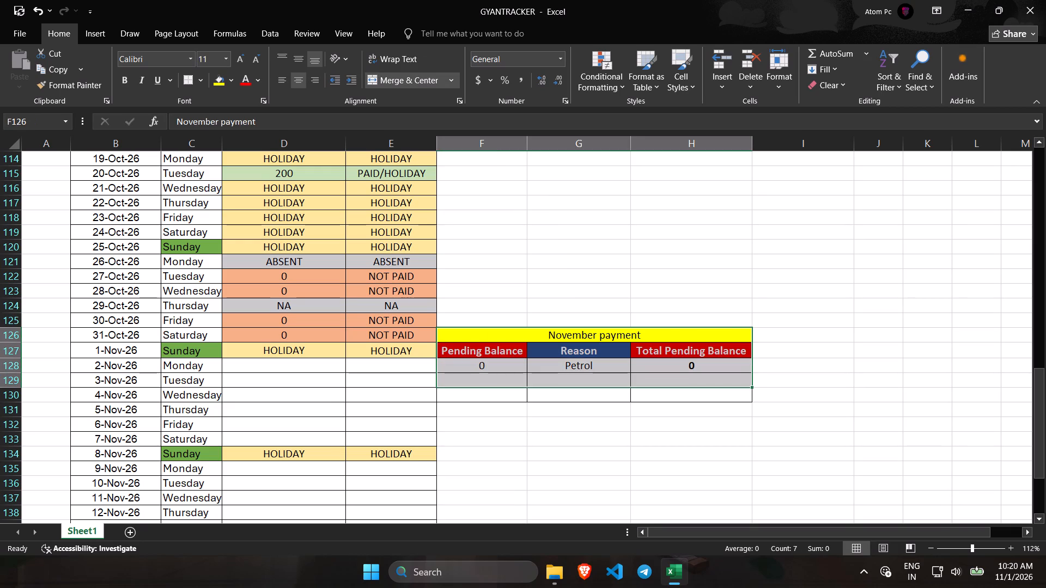
left_click_drag(718, 325, 714, 348)
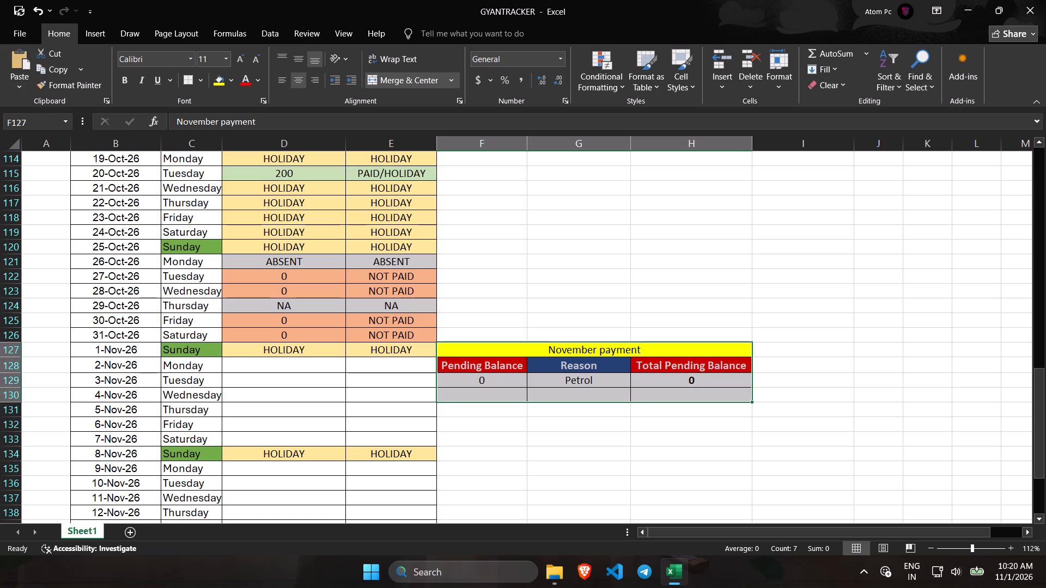
left_click(778, 317)
key("ctrl+s")
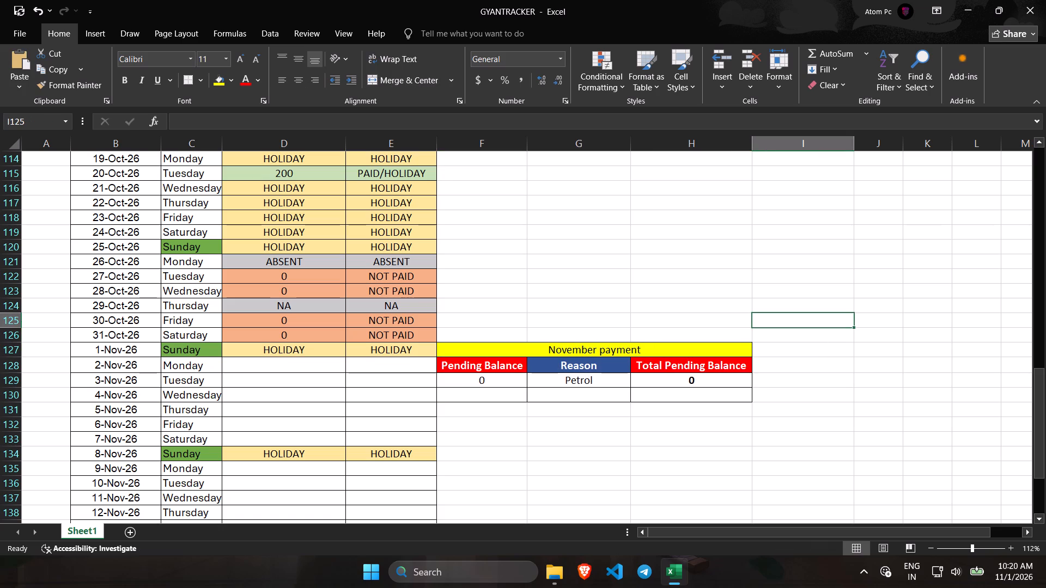
left_click(326, 343)
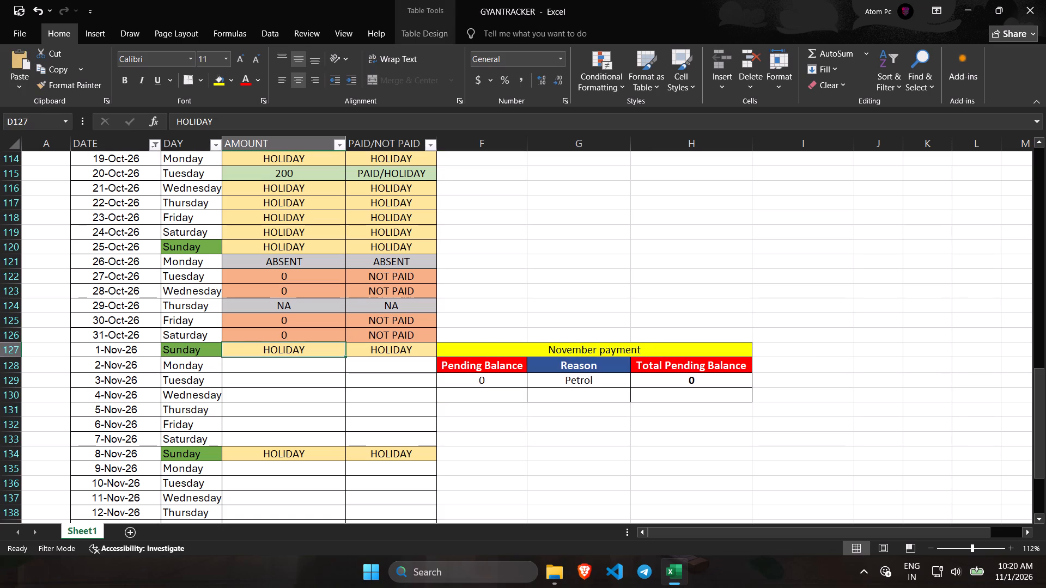
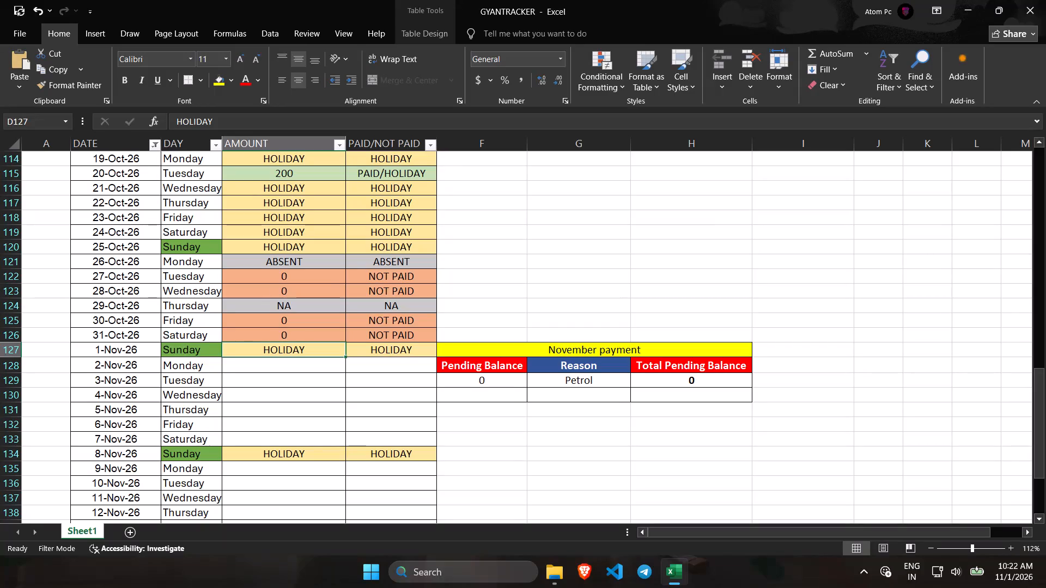
Check the October payment table's placement against the November payment table and save the GYANTRACKER workbook.
left_click(495, 336)
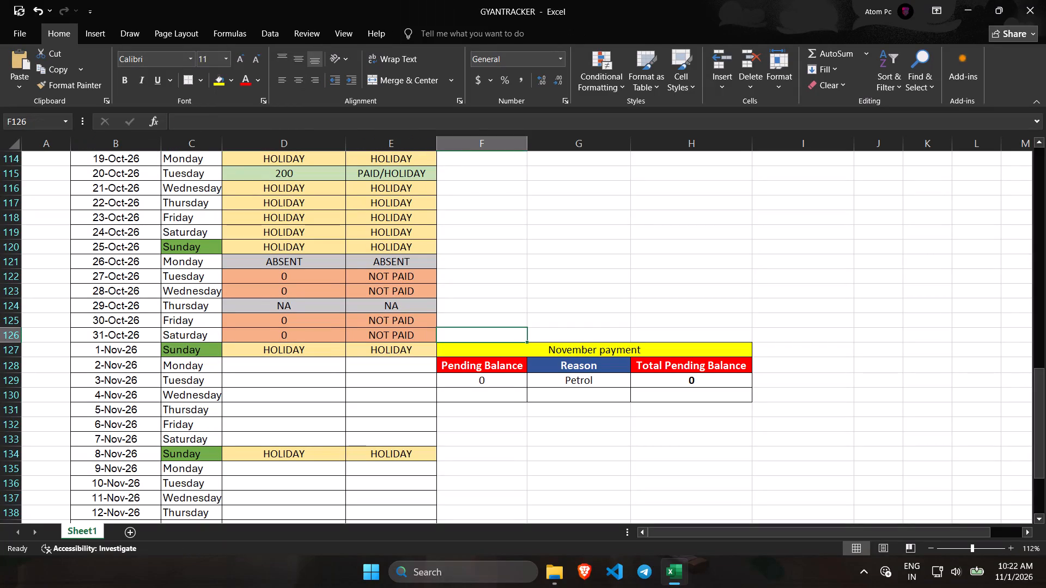
left_click(478, 350)
key("ctrl+s")
scroll(478, 350, "up", 5)
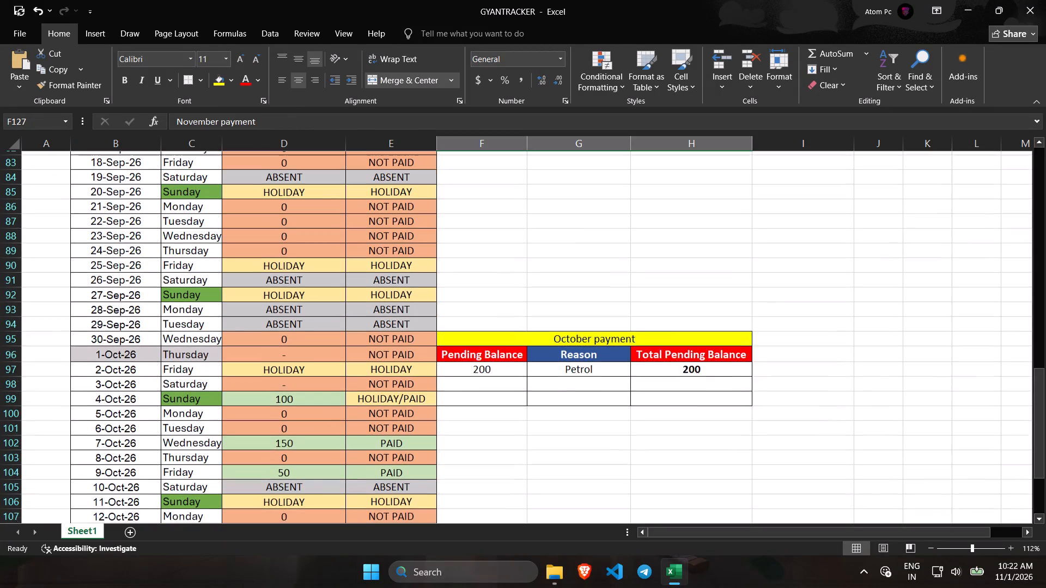
left_click(478, 350)
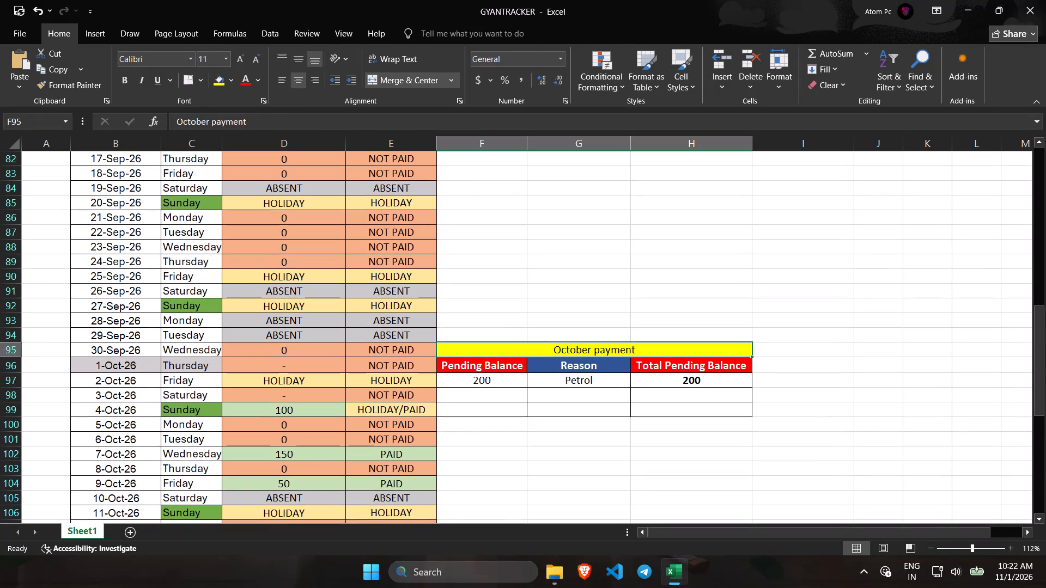
left_click(517, 291)
scroll(517, 291, "down", 6)
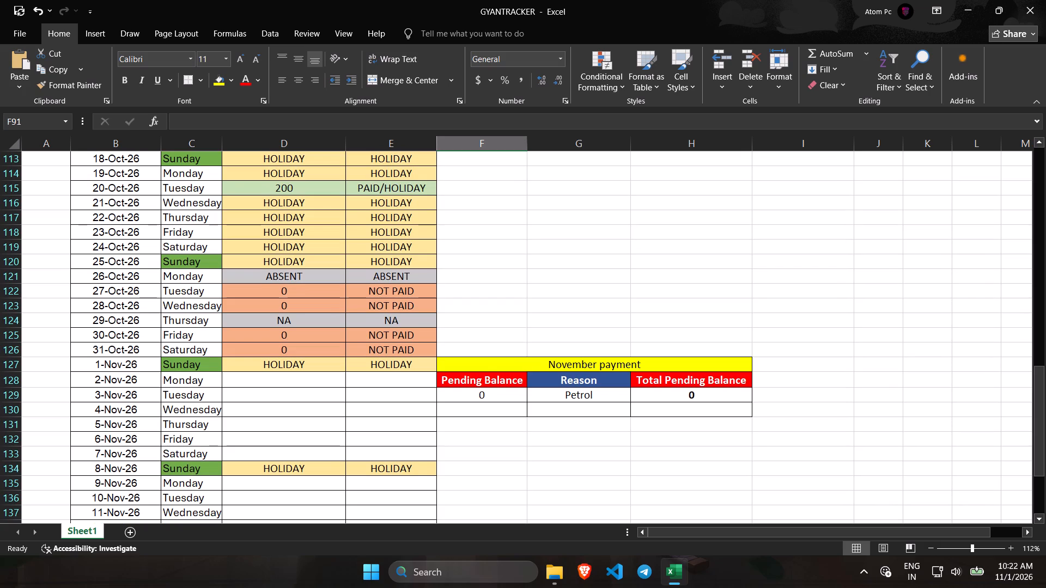
key("ctrl+s")
key("ctrl+s")
Look over the October rows and payment table once more and close the GYANTRACKER workbook.
scroll(632, 311, "up", 8)
scroll(632, 311, "down", 3)
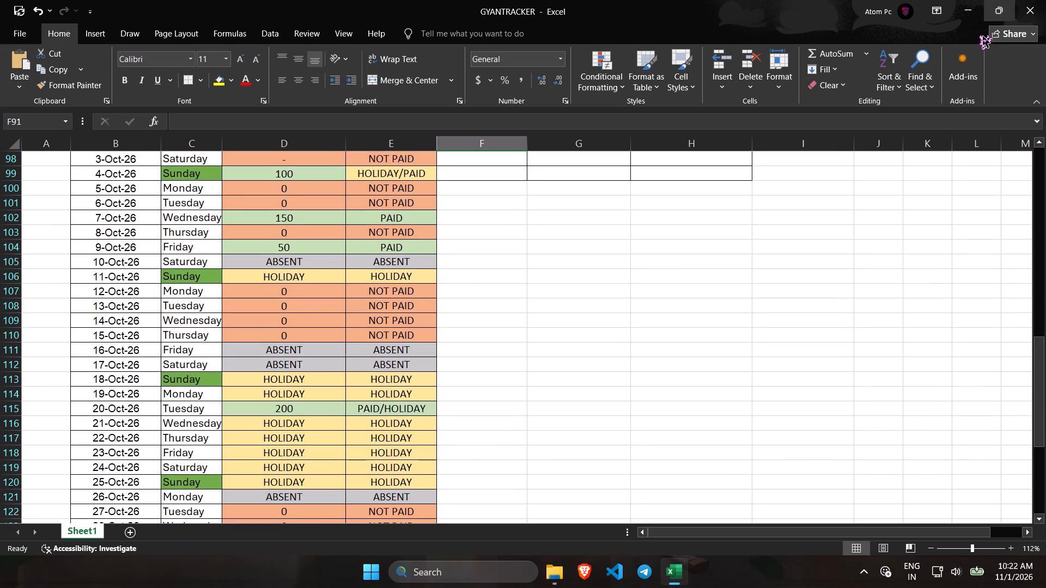
scroll(563, 318, "up", 2)
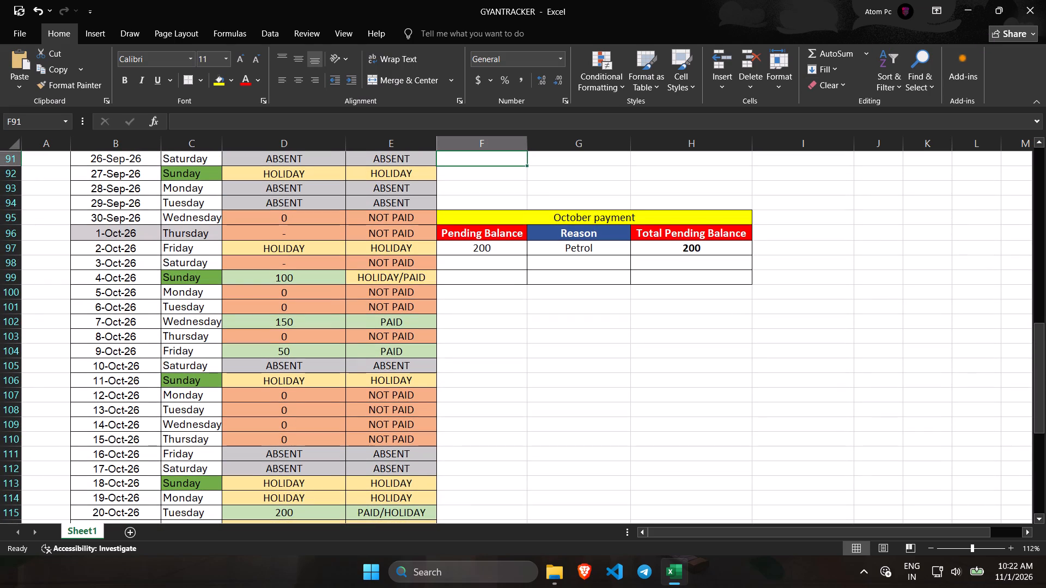
scroll(563, 318, "down", 6)
left_click(1045, 0)
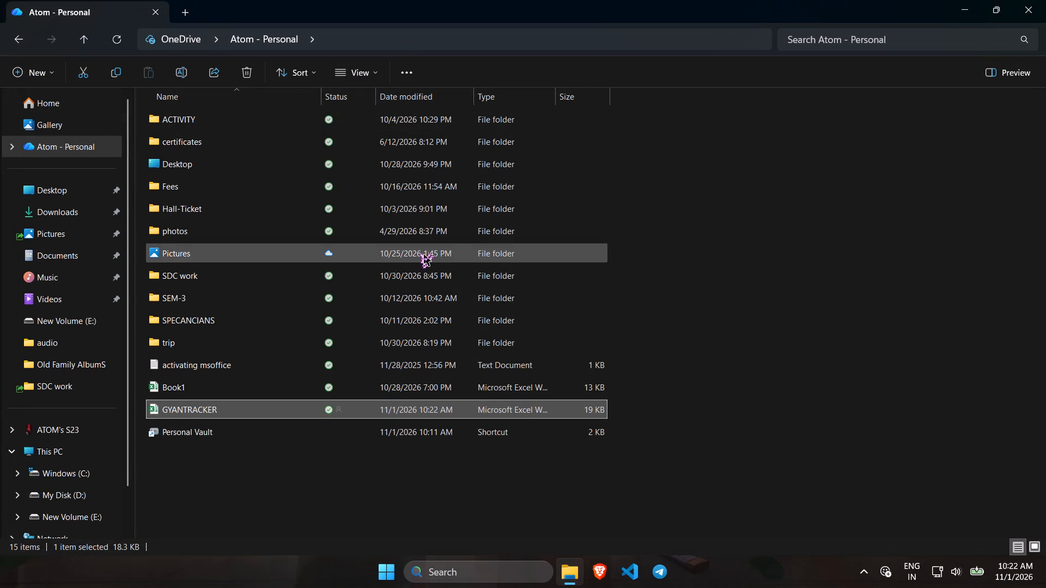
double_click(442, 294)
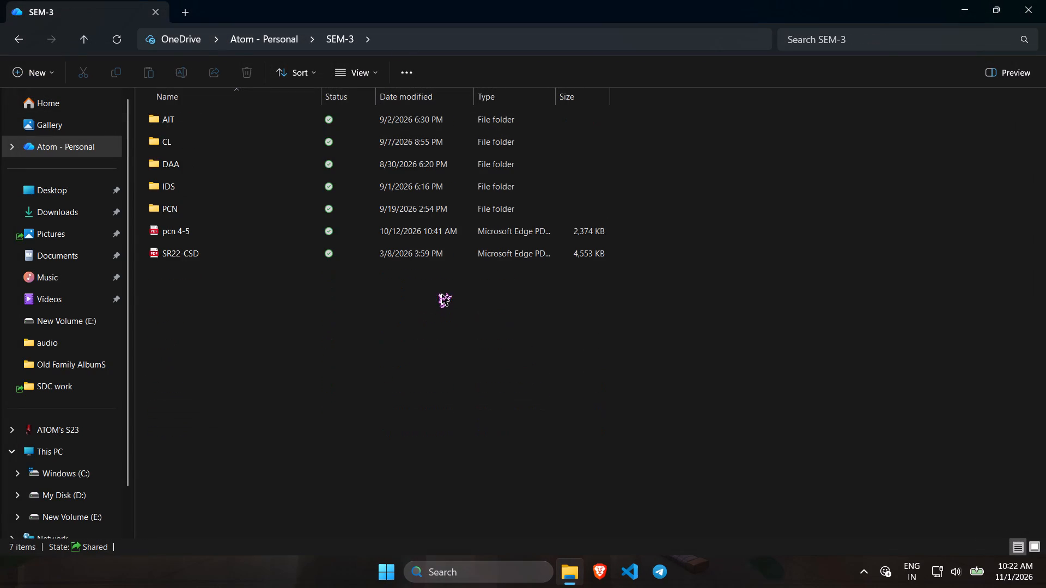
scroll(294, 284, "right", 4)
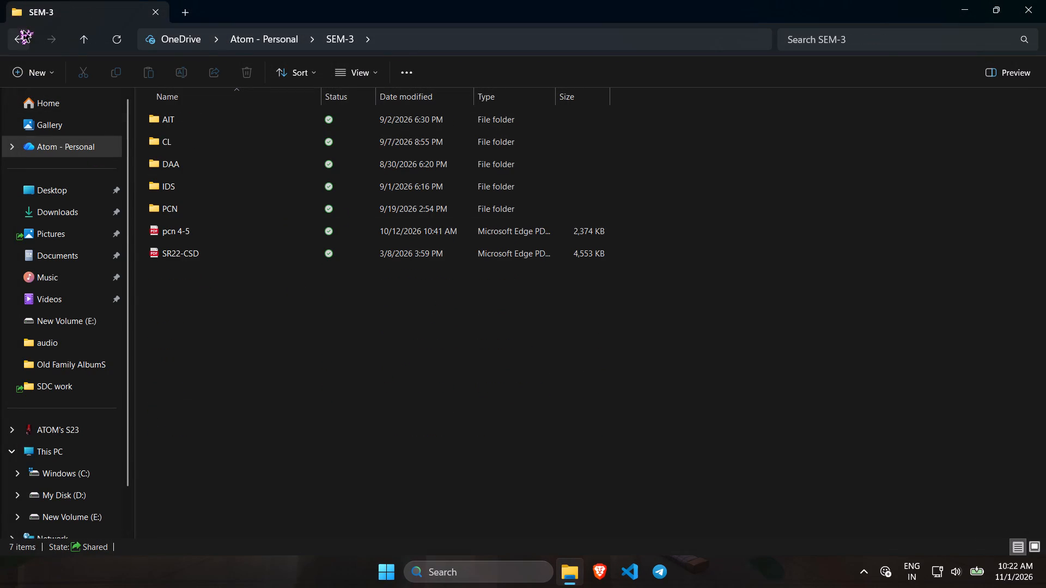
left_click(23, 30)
Open the savings workbook from the trip folder.
left_click(241, 333)
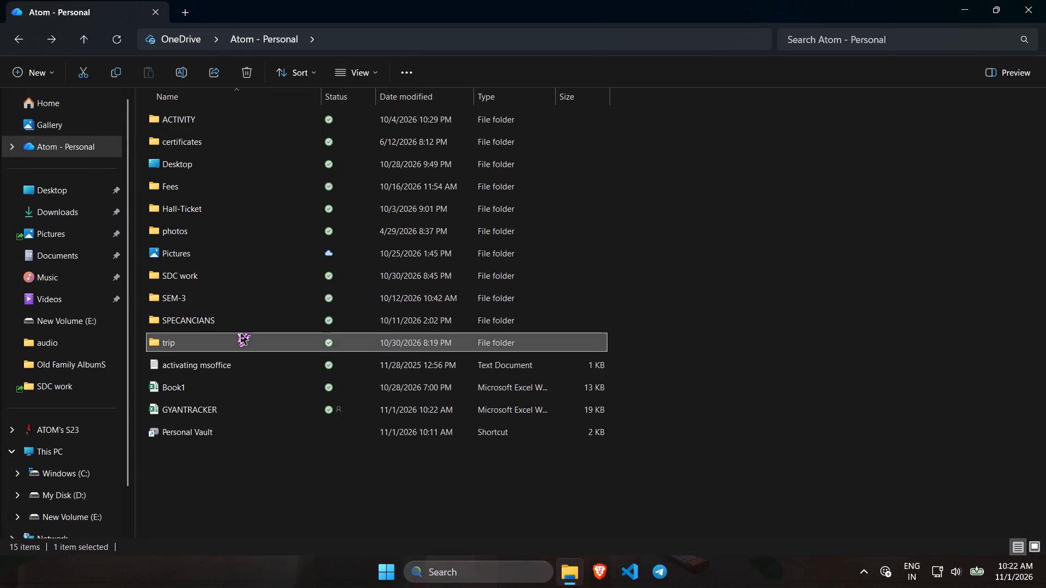
double_click(241, 333)
double_click(307, 121)
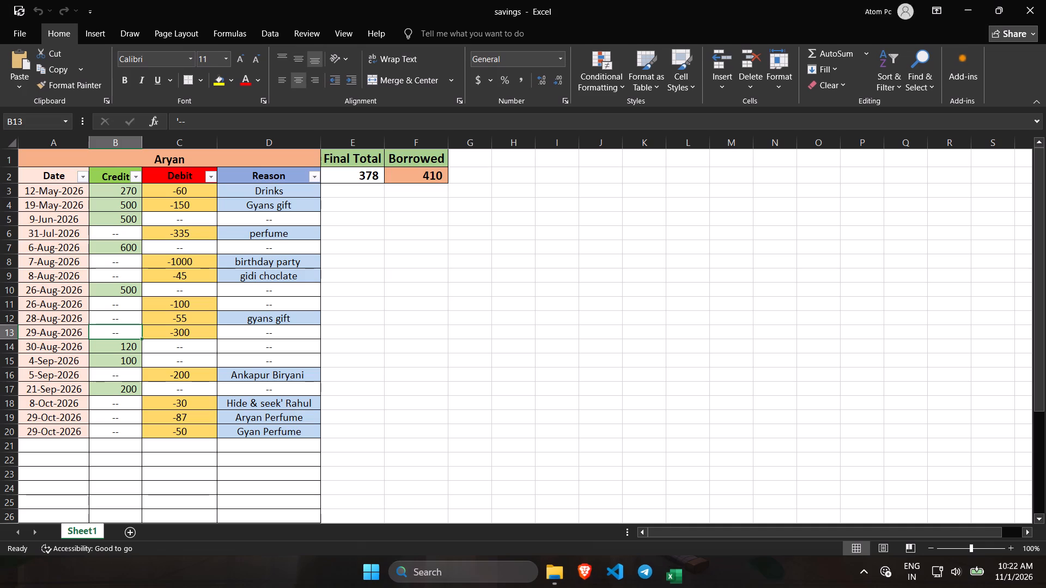
Save the savings workbook without editing it and close it.
left_click(376, 302)
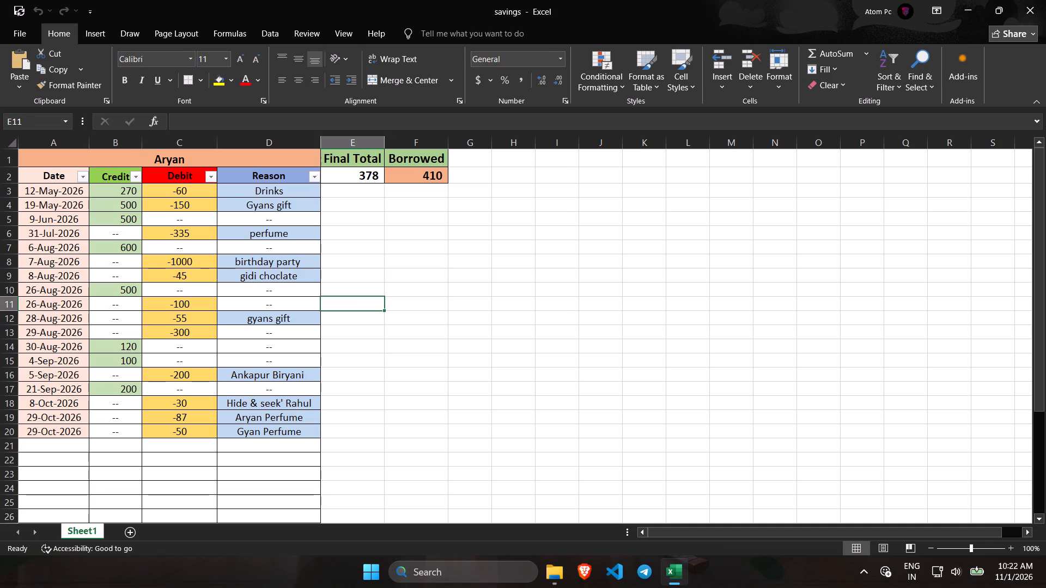
key("ctrl+s")
key("ctrl+s")
left_click(510, 264)
left_click(1045, 0)
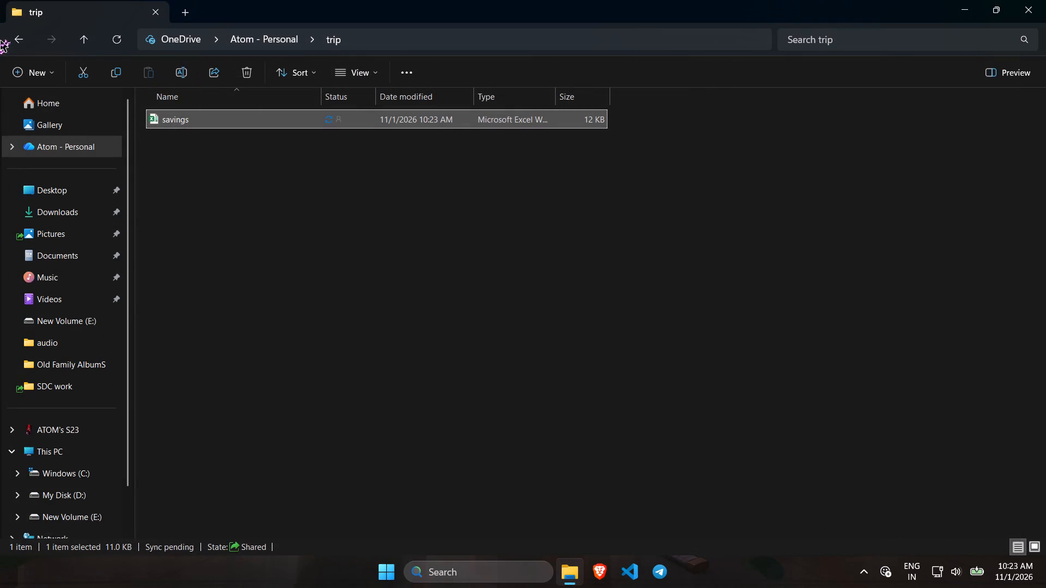
Look through the SDC work, SEM-3, SPECANCIANS and certificates folders in OneDrive, returning to the main folder after each.
left_click(19, 39)
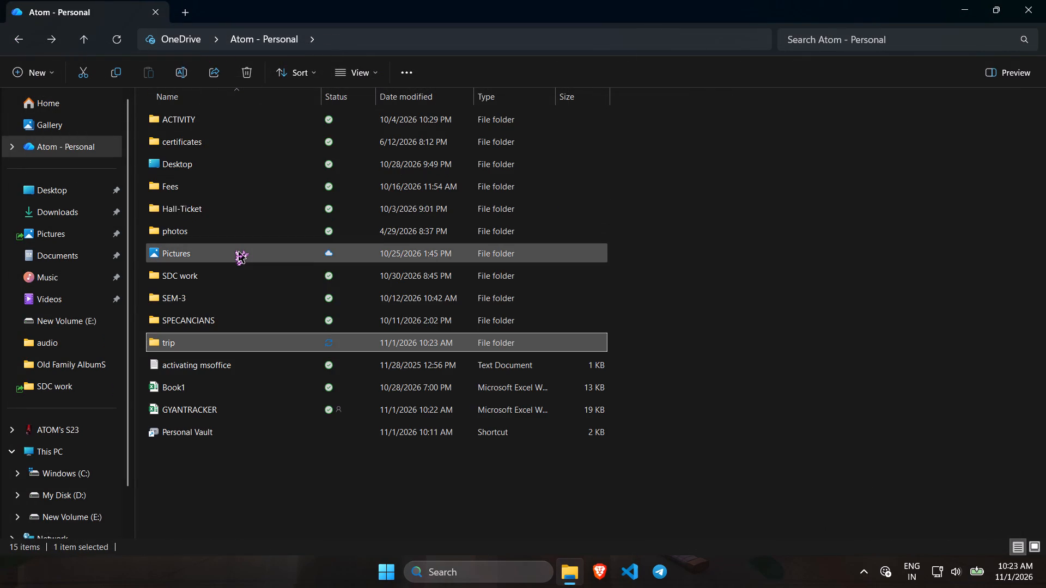
double_click(239, 284)
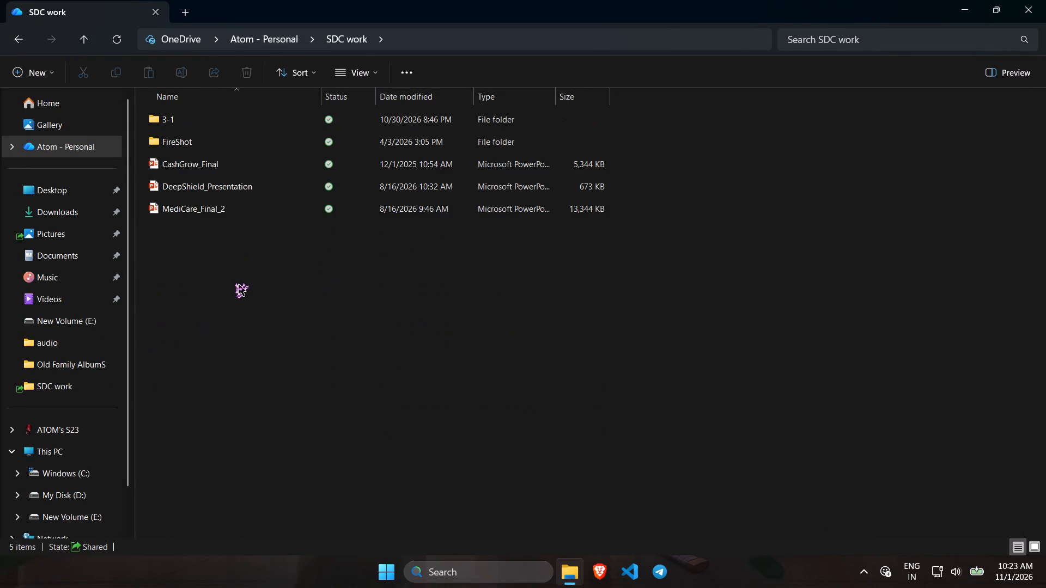
left_click(26, 45)
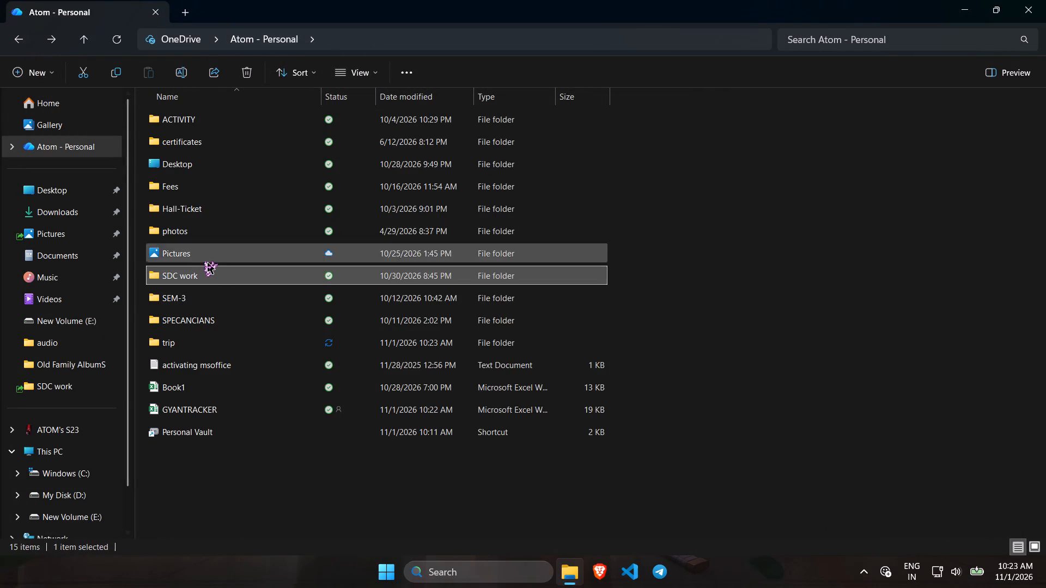
double_click(220, 292)
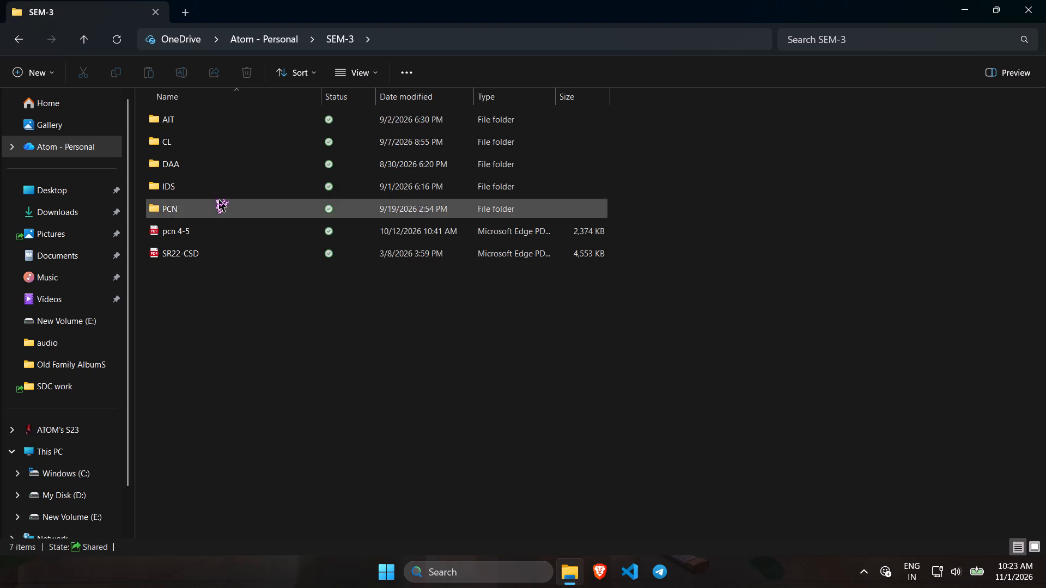
left_click(21, 33)
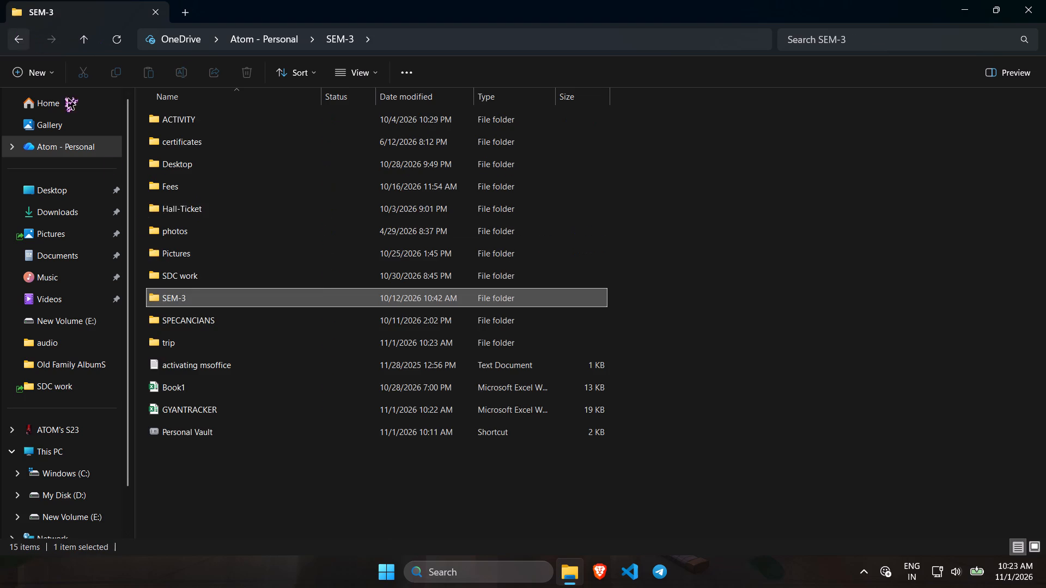
double_click(203, 313)
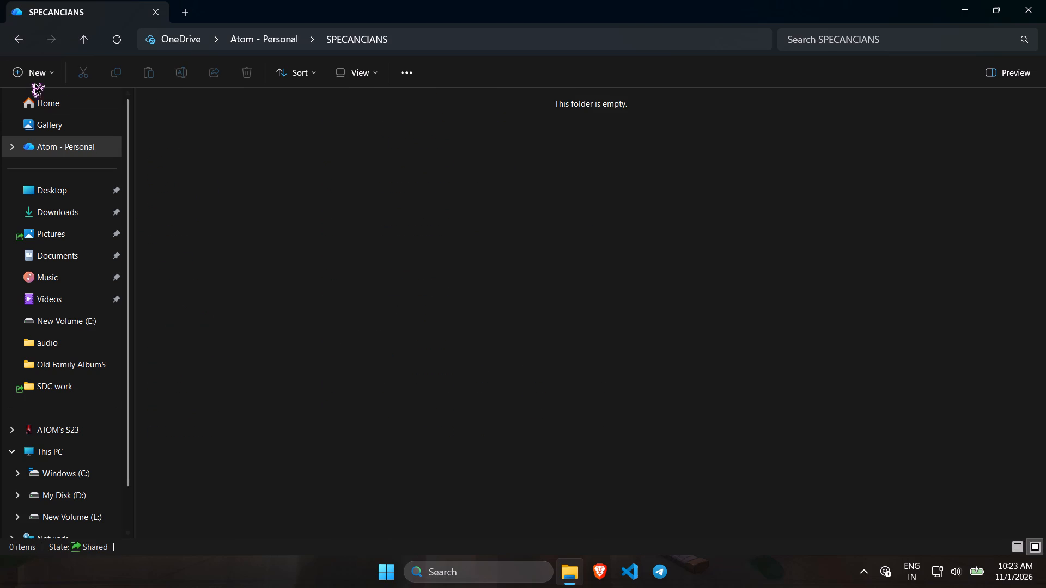
left_click(30, 47)
left_click(26, 45)
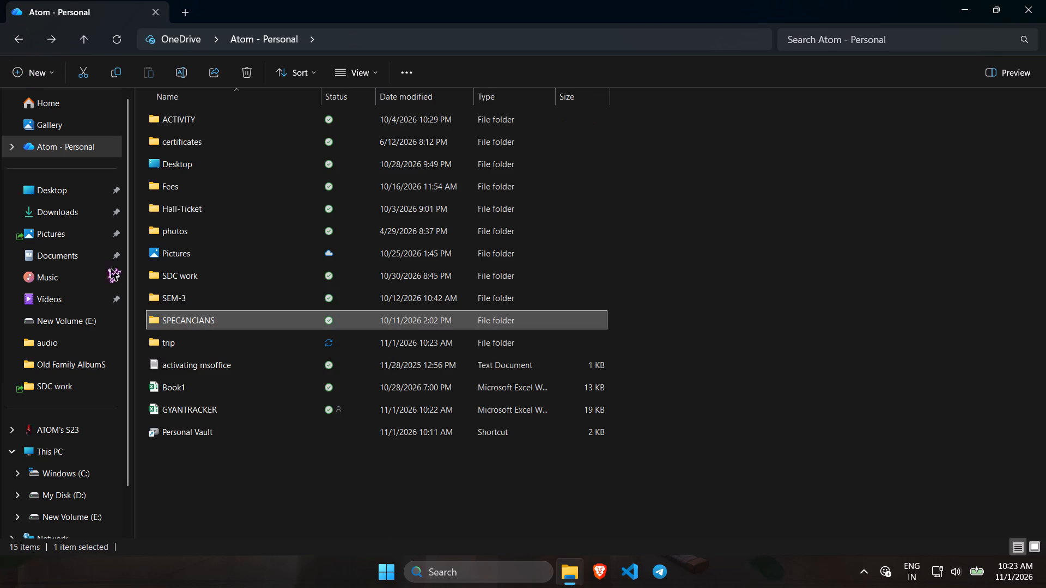
double_click(203, 144)
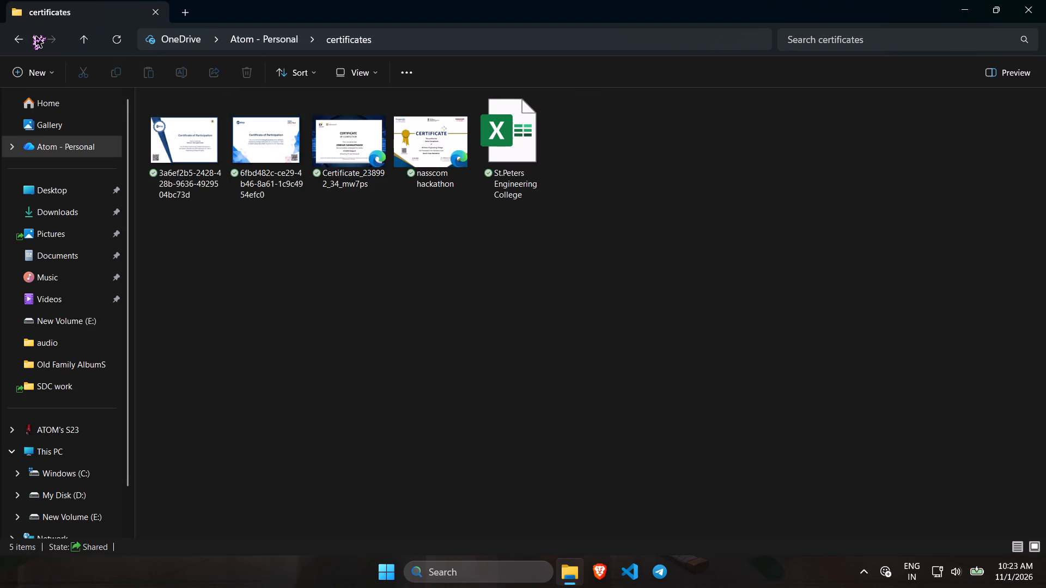
left_click(27, 37)
View the contents of the Downloads folder and close File Explorer.
left_click(68, 216)
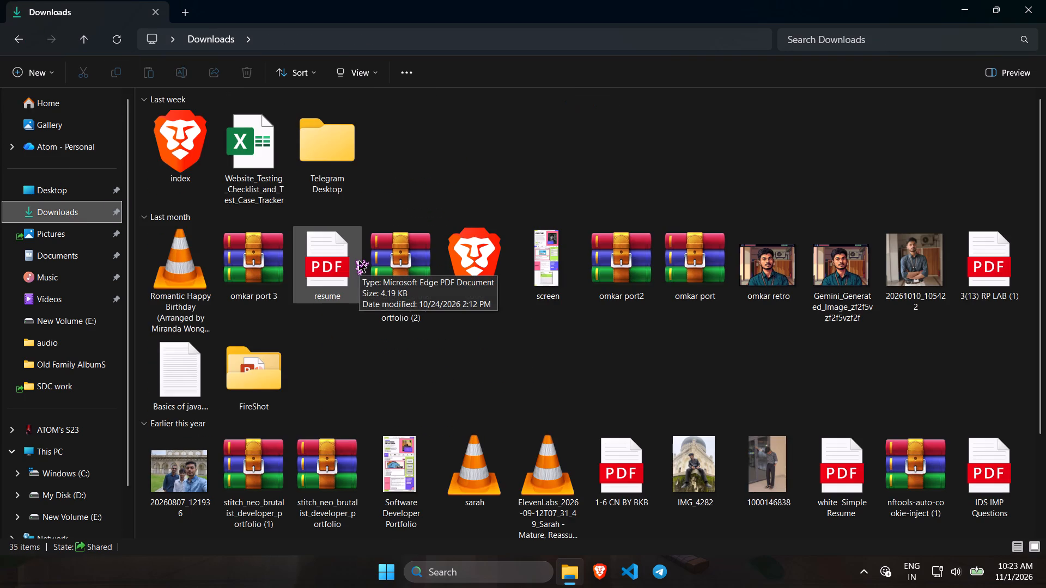
scroll(458, 369, "up", 3)
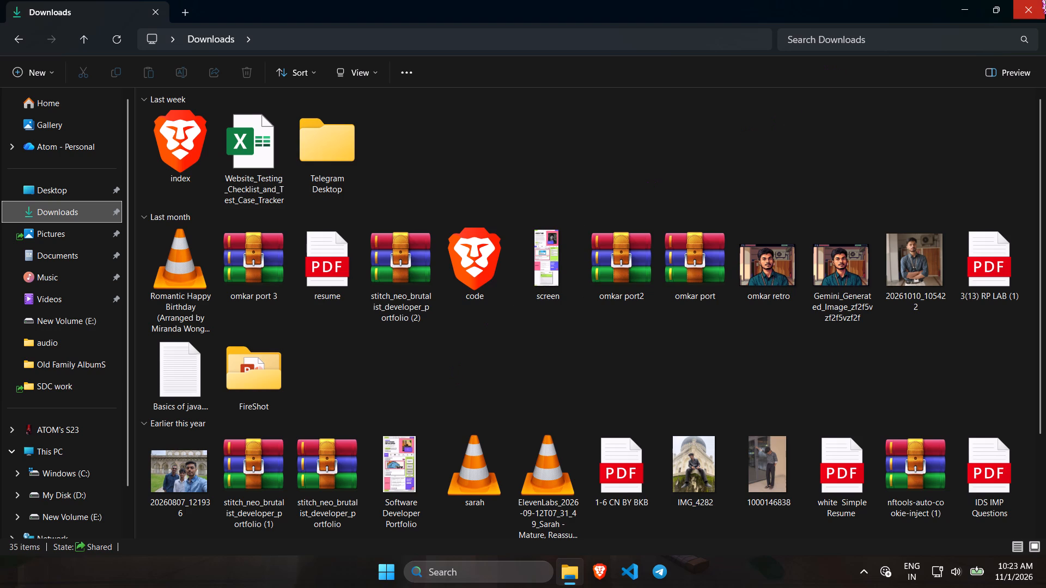
left_click(1045, 0)
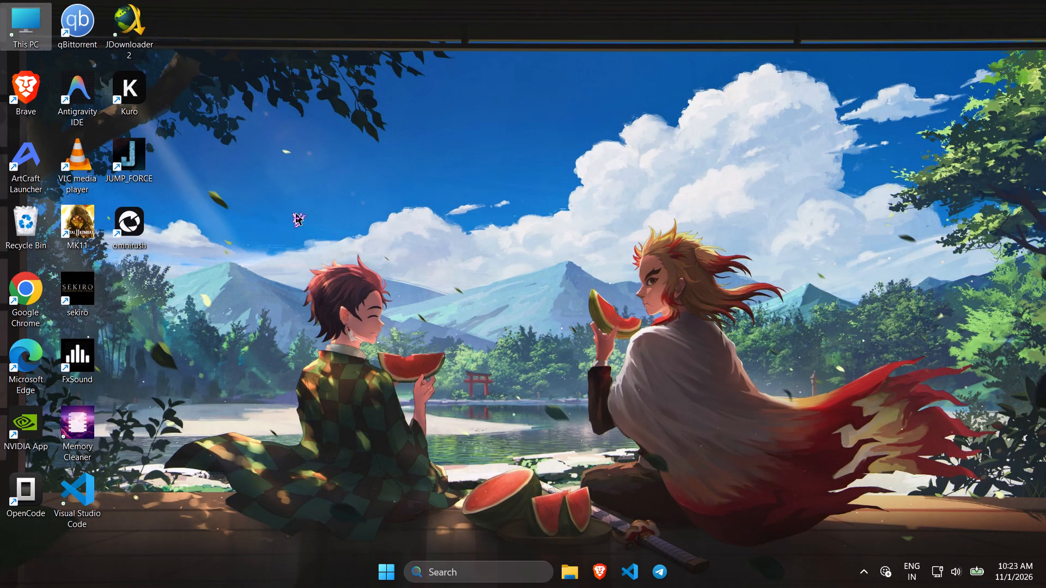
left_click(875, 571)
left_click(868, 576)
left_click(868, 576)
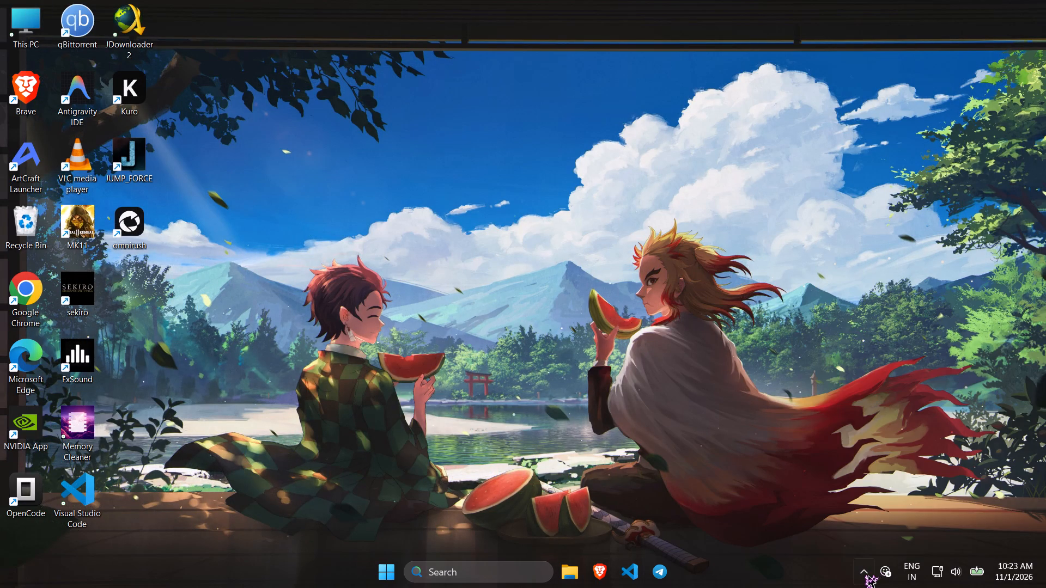
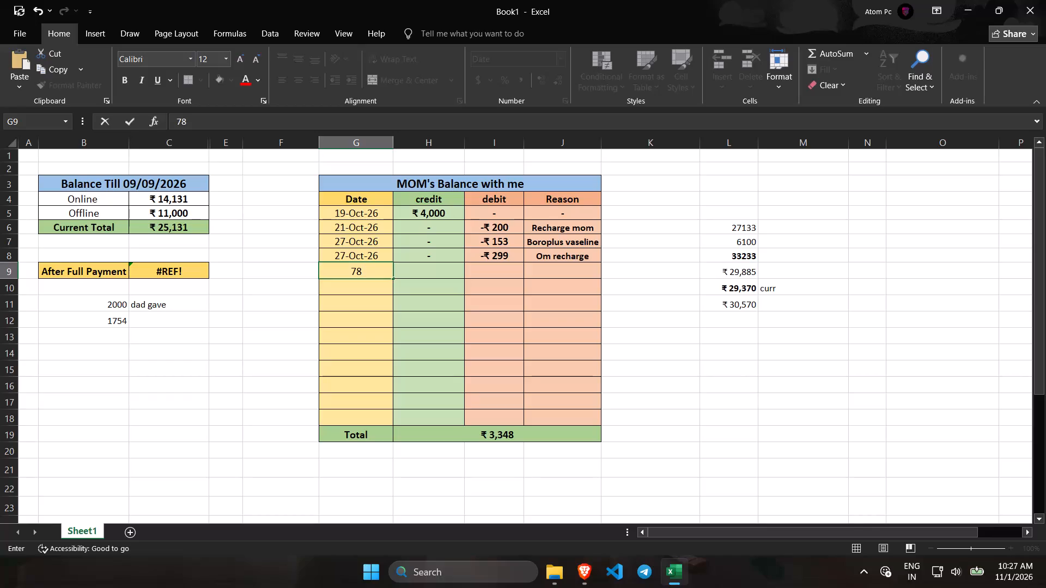
Enter the date 29-Oct-26 in the first empty row of the MOM's Balance table, adapting a copy of the date above.
key("BackSpace")
key("BackSpace")
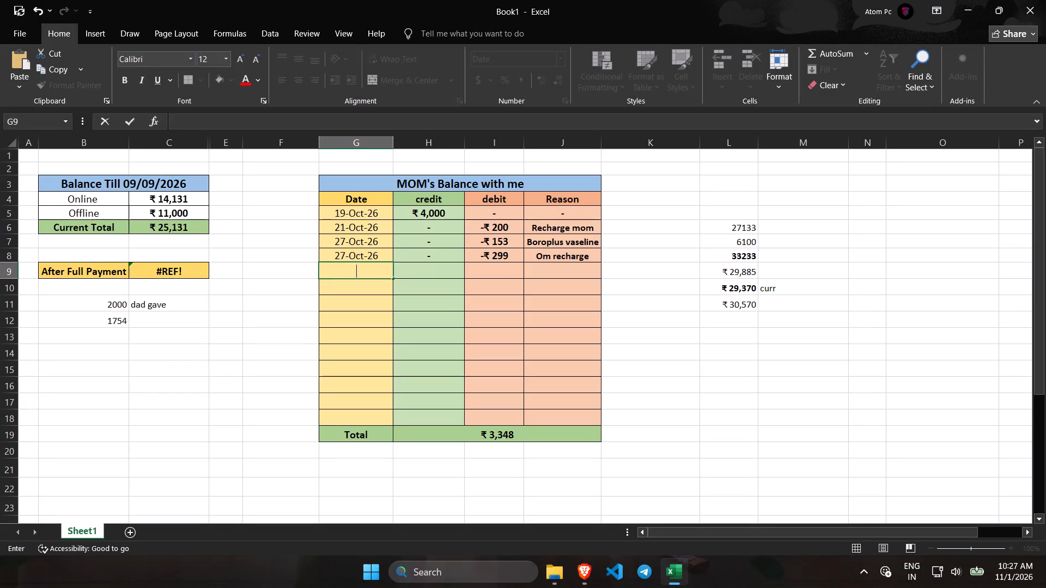
left_click(510, 259)
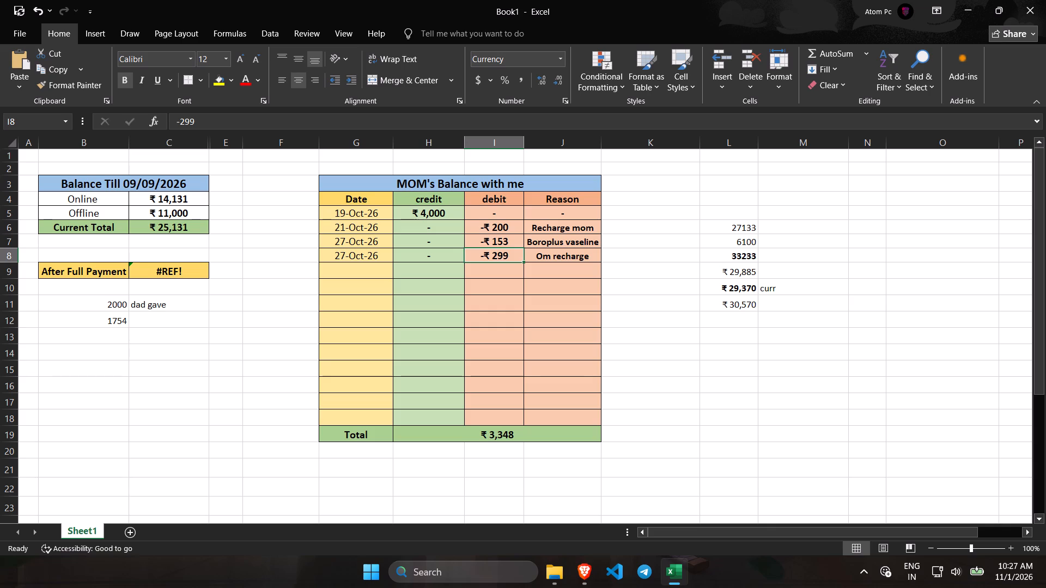
left_click(355, 252)
key("ctrl+c")
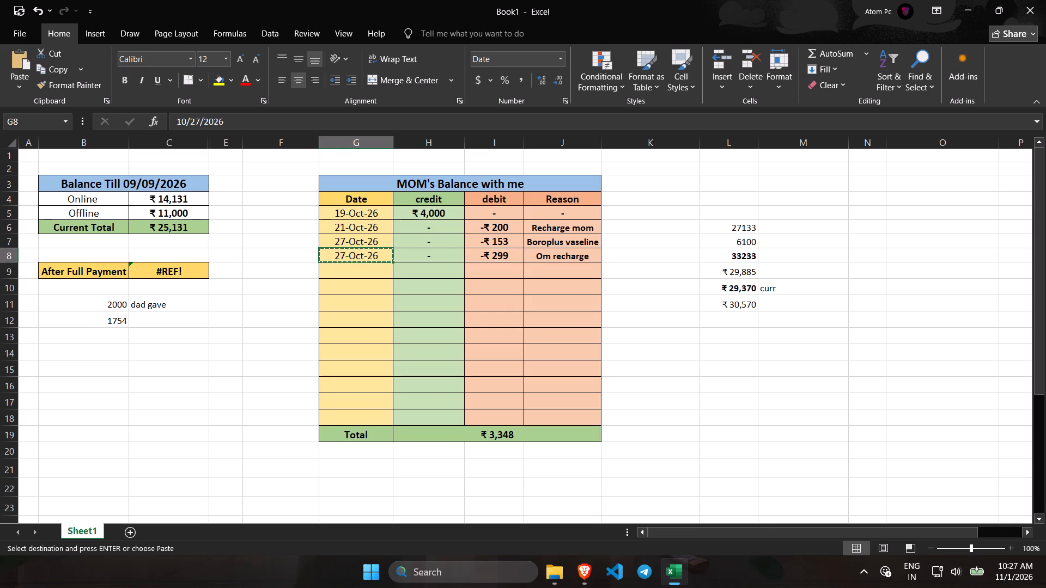
key("Down")
key("ctrl+v")
double_click(352, 275)
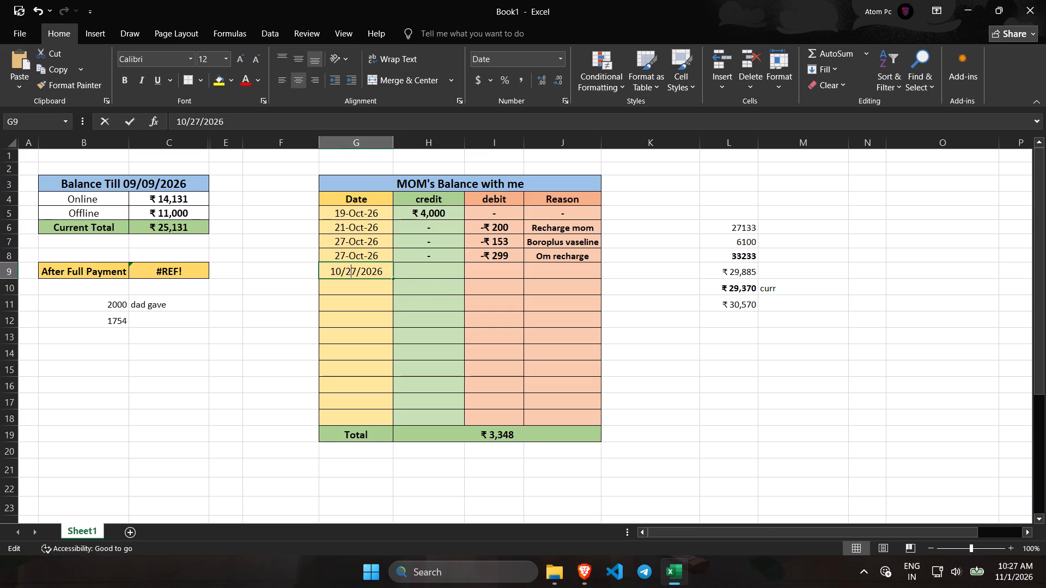
key("Right")
key("BackSpace")
key("BackSpace")
type("29")
key("Return")
Copy the dash from the credit cell above into the 29-Oct-26 row's credit cell.
left_click(453, 256)
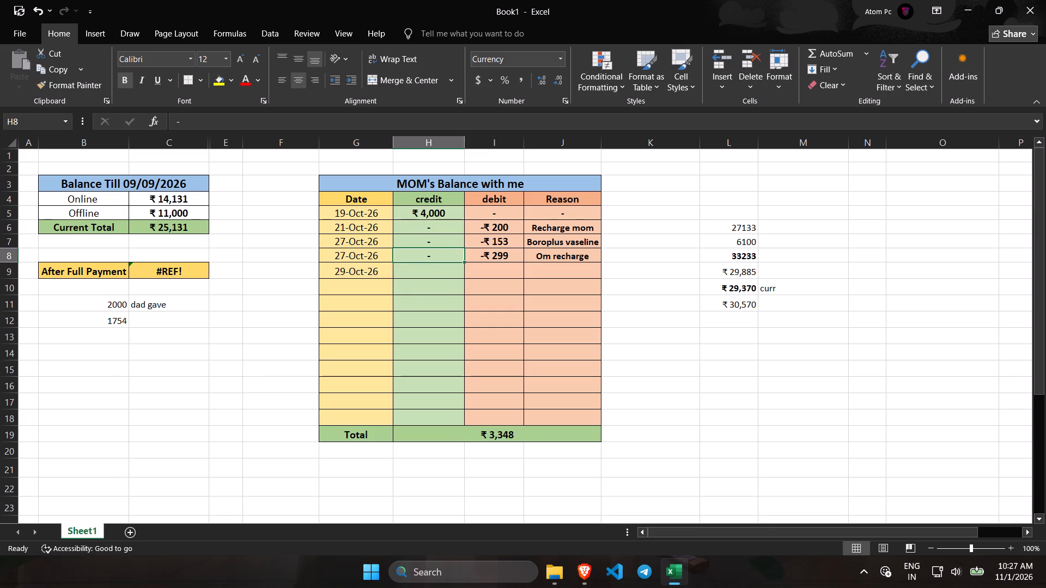
key("ctrl+c")
key("Down")
key("ctrl+v")
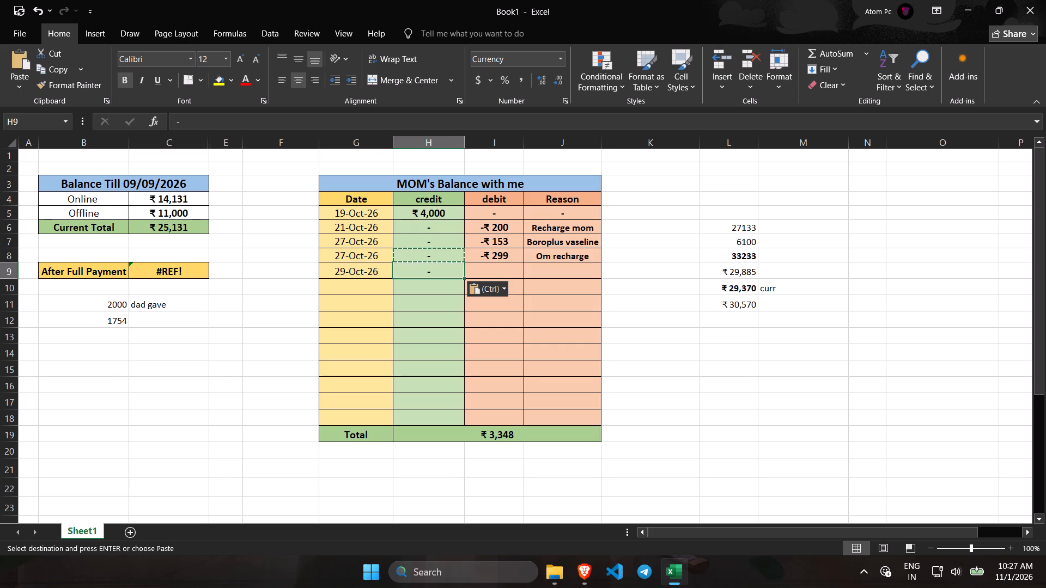
Set the 29-Oct-26 row's debit to -78, reusing the currency-formatted debit cell above.
left_click(489, 268)
key("Up")
key("ctrl+c")
key("Down")
key("ctrl+v")
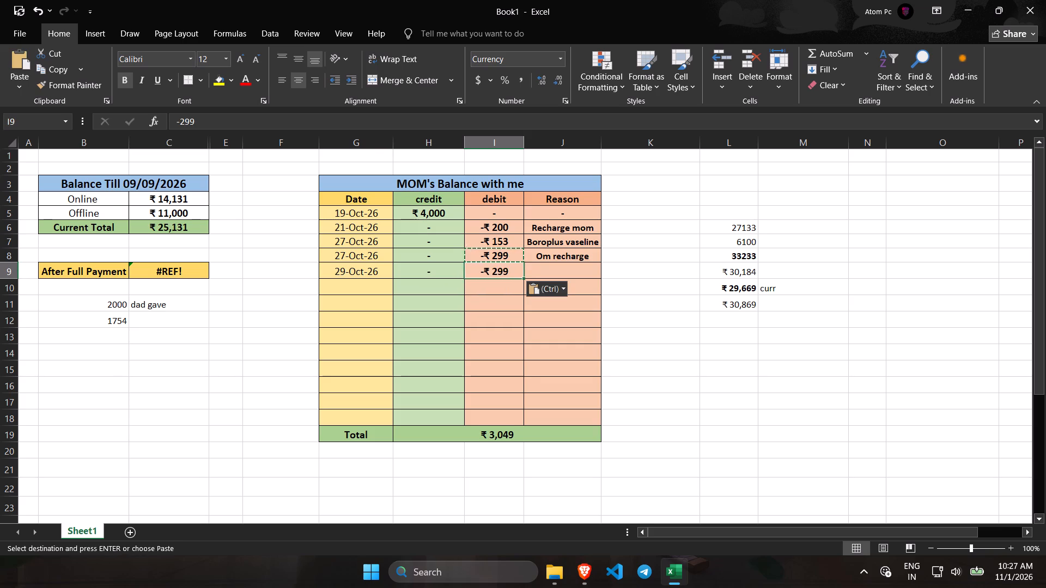
double_click(512, 275)
key("BackSpace")
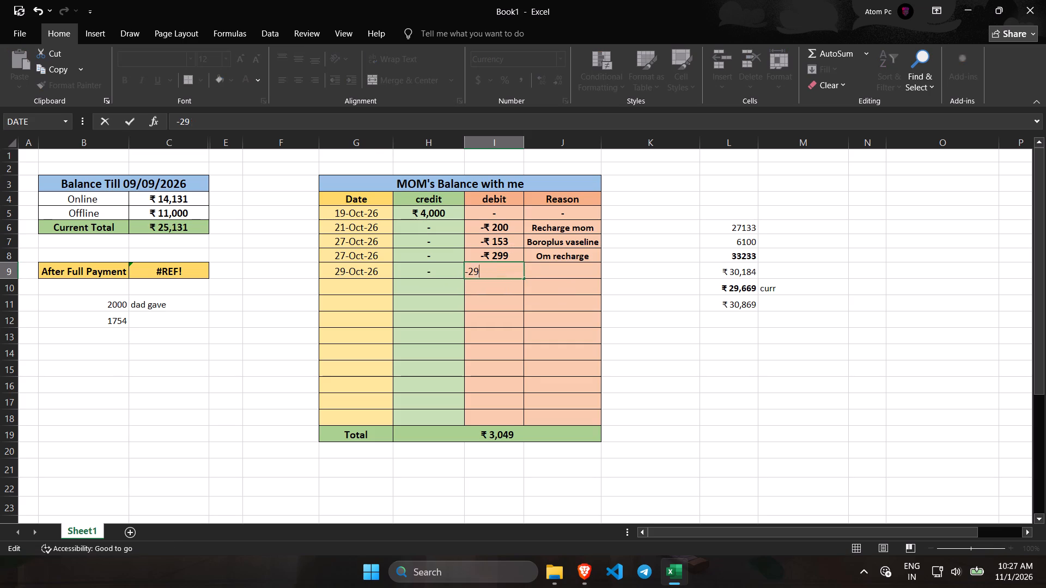
key("BackSpace")
key("BackSpace")
type("78")
key("Return")
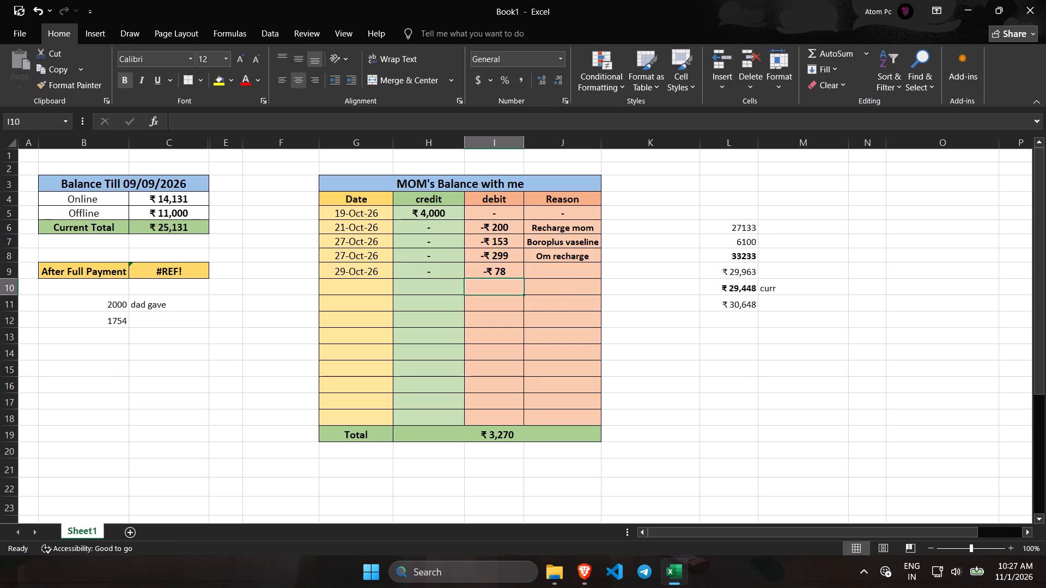
Enter the reason "Maggie amazon now" for the 29-Oct-26 row and autofit the Reason column's width.
left_click(556, 271)
type("Maggie")
key("space")
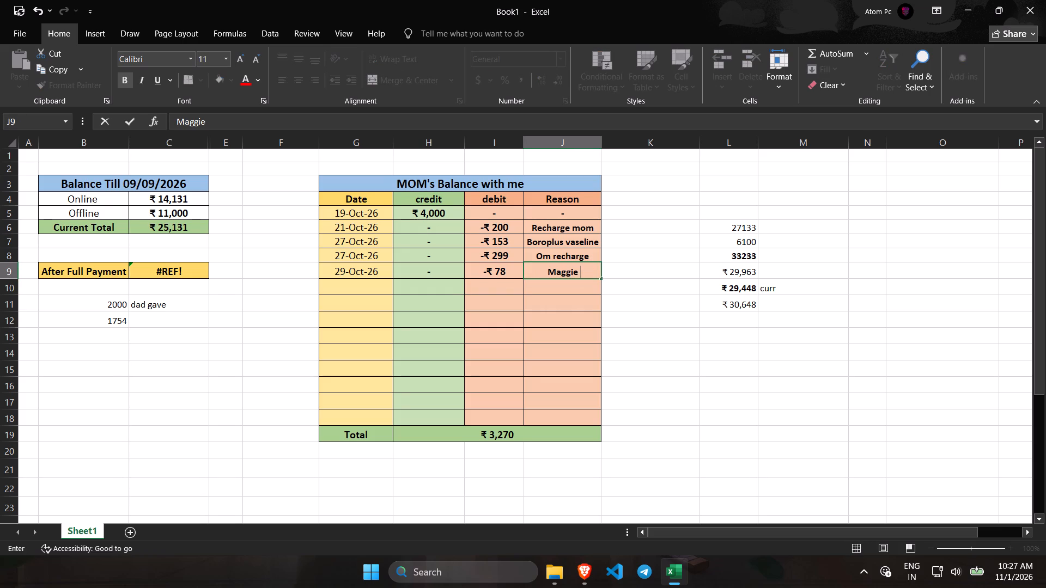
type("amazon now")
key("Return")
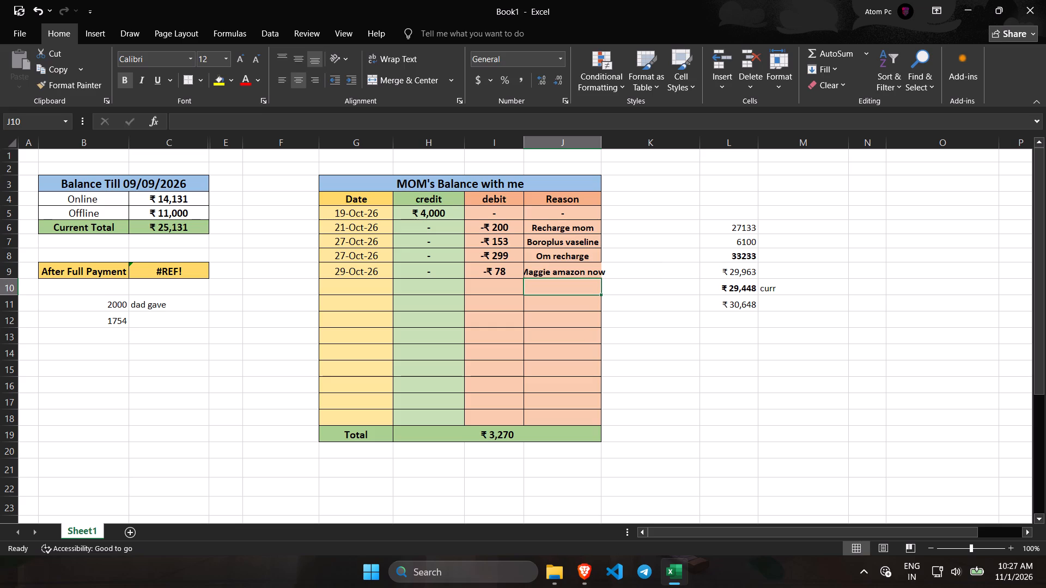
double_click(601, 142)
Save the workbook.
key("ctrl+s")
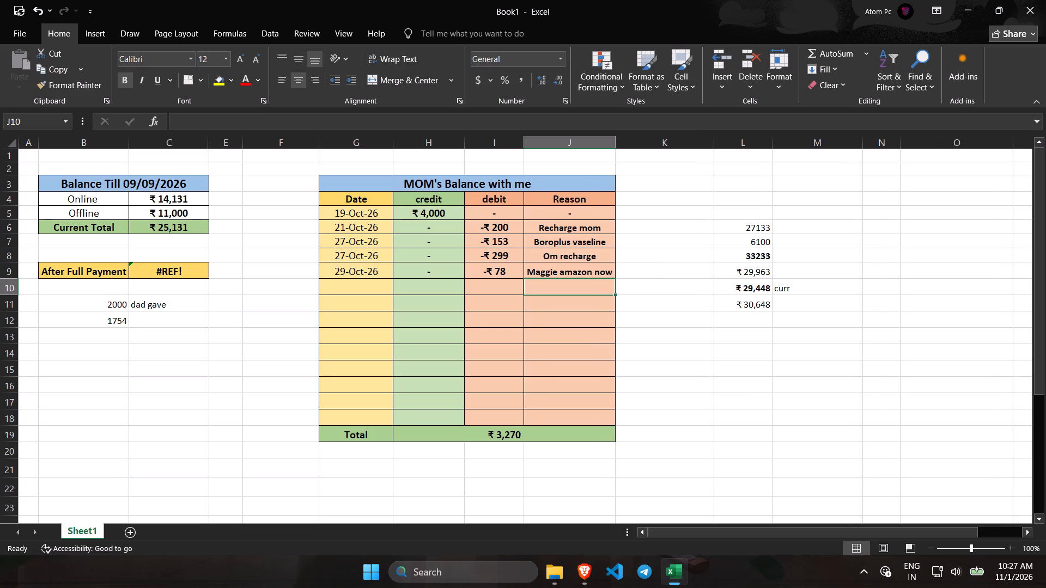
left_click(216, 301)
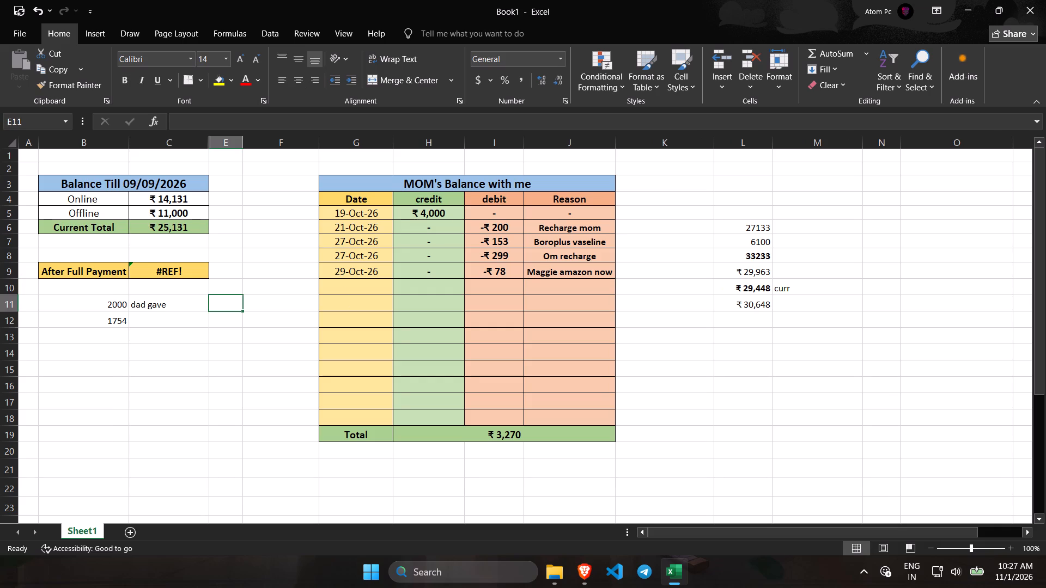
key("ctrl+s")
key("ctrl+s")
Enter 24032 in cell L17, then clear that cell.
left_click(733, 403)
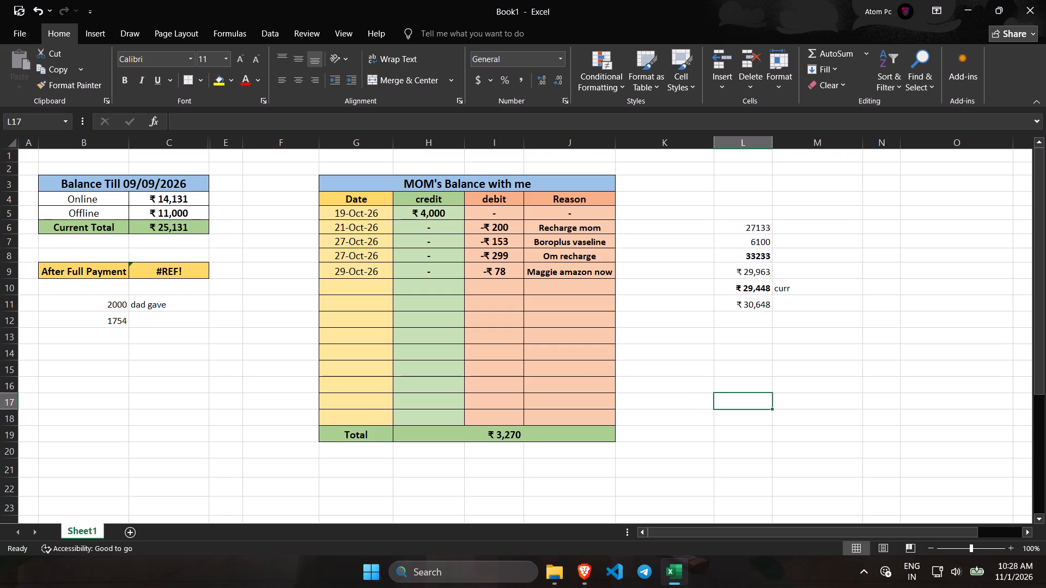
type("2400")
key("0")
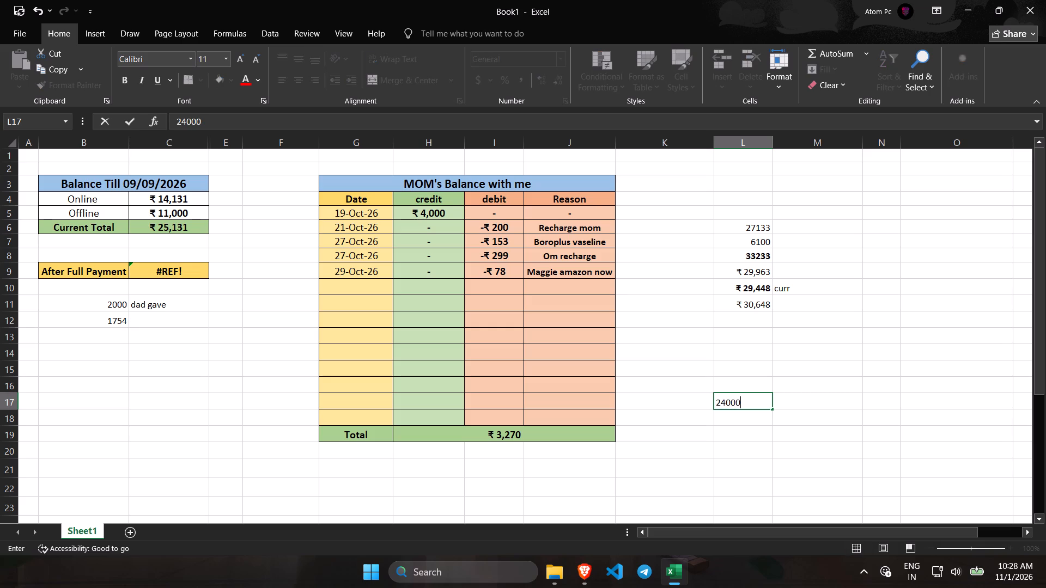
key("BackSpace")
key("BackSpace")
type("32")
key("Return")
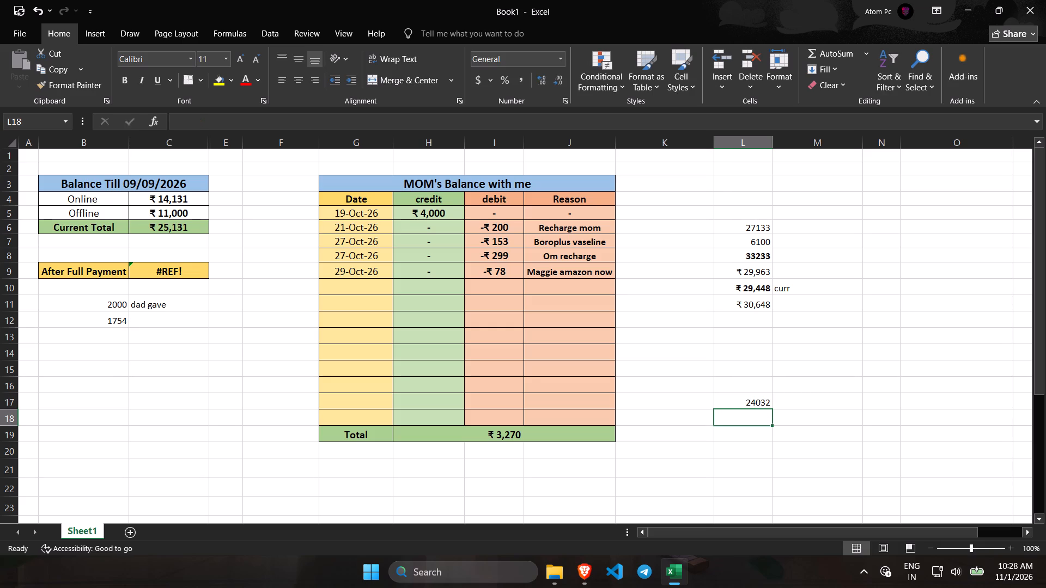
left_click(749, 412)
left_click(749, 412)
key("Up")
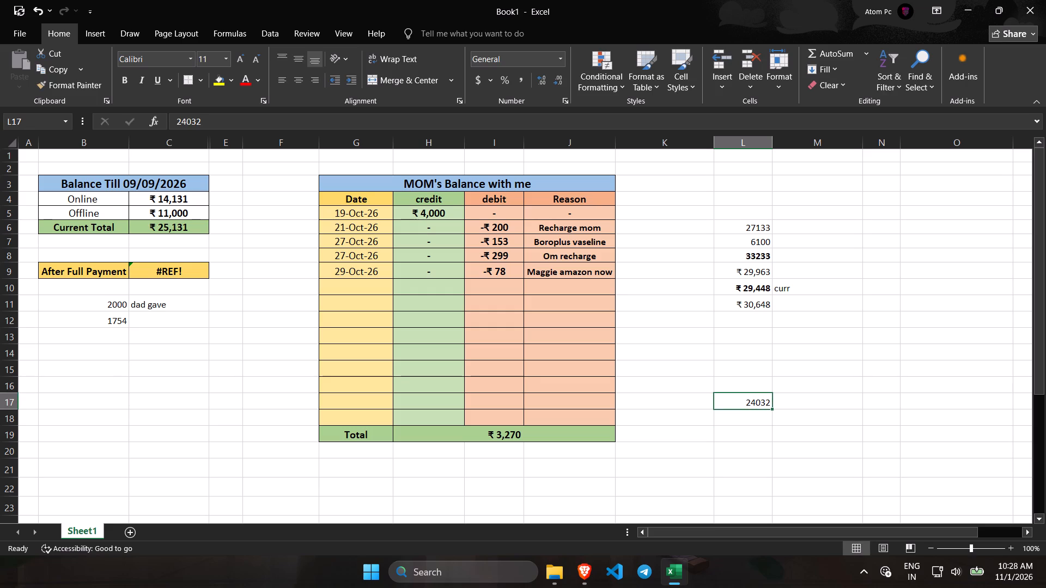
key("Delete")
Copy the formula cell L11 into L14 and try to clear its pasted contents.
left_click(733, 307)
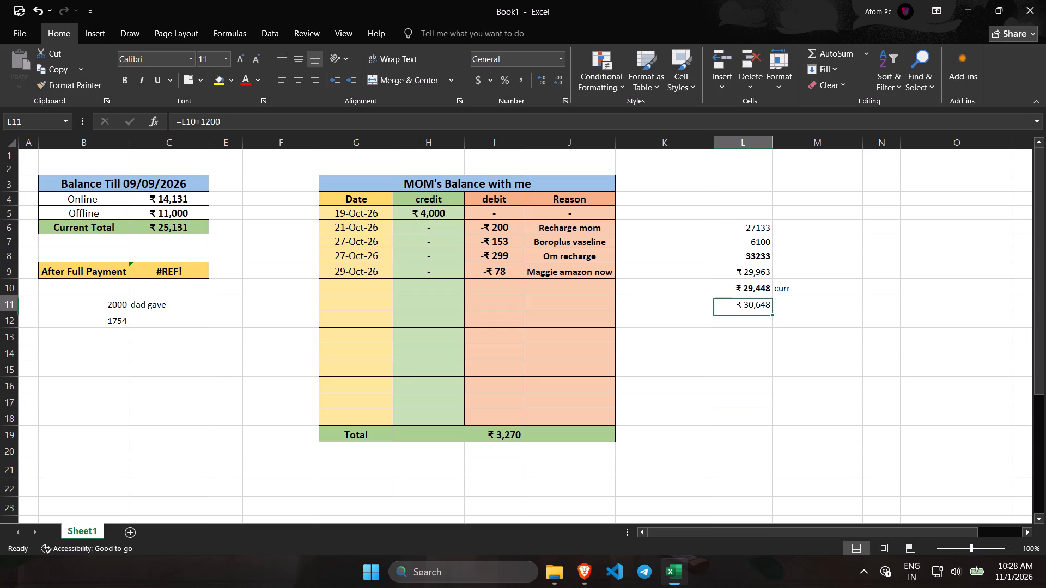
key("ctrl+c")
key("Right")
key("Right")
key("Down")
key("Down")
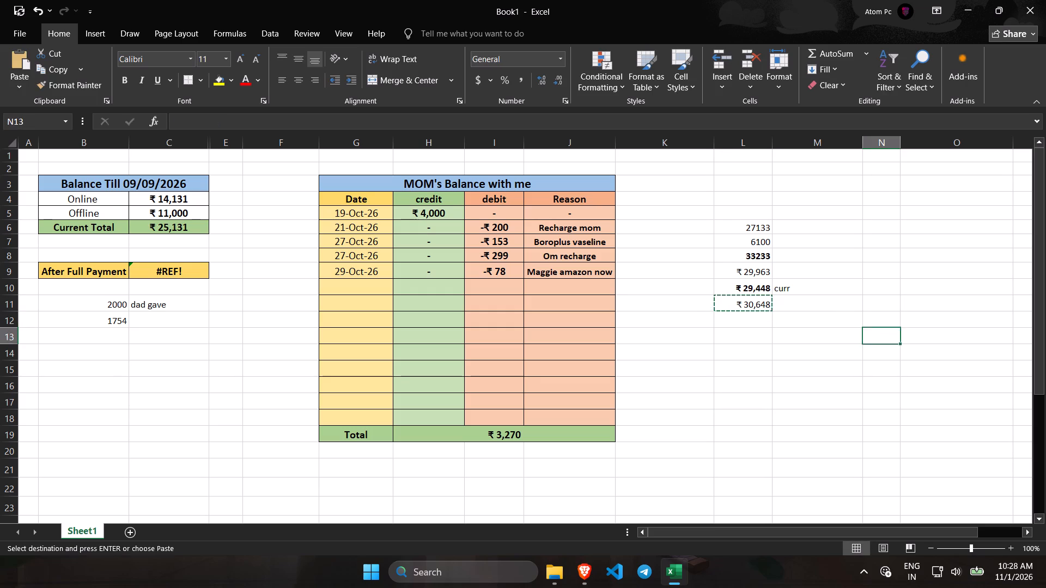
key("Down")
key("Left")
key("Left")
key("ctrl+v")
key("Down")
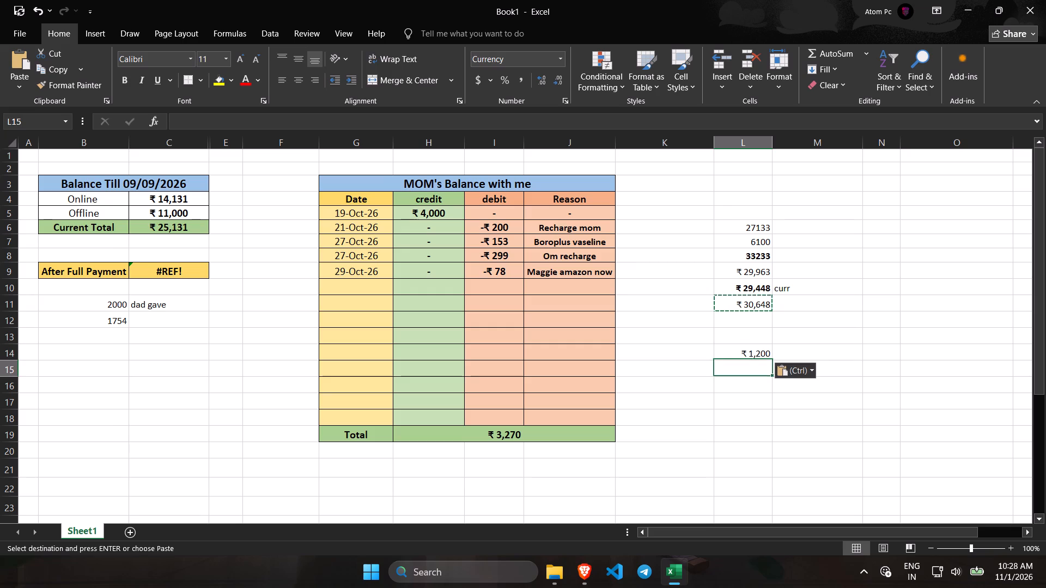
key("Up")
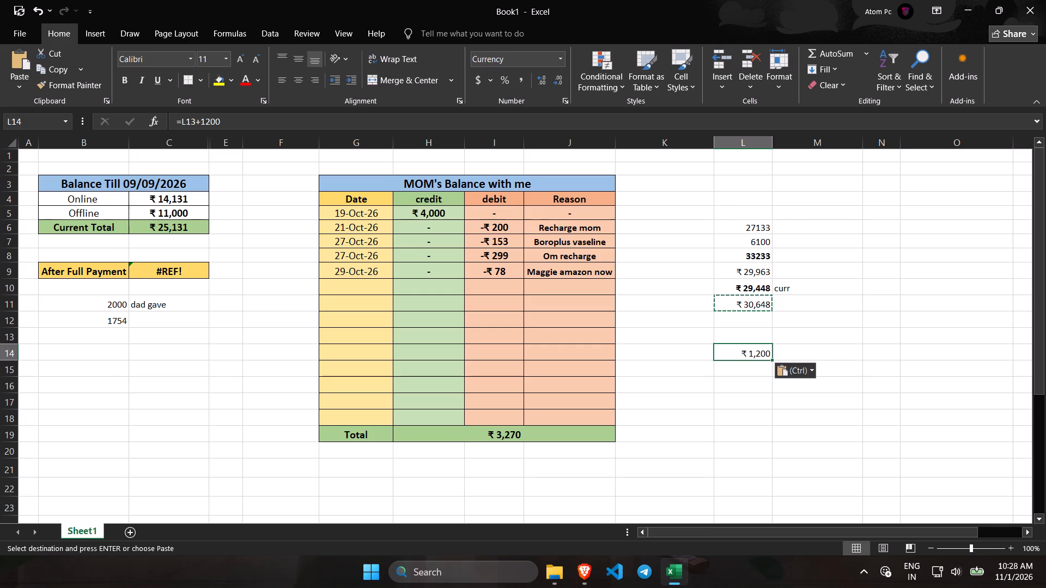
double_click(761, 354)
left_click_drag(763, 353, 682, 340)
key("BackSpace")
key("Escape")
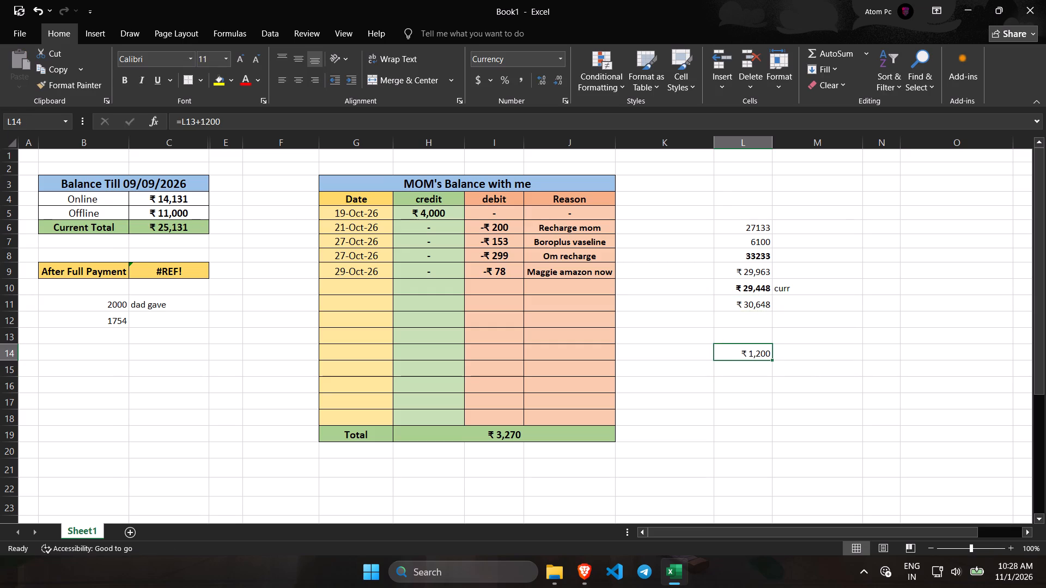
Copy the currency-formatted cell L9 into L14 and erase the pasted formula, keeping only the formatting.
left_click(757, 260)
left_click(751, 271)
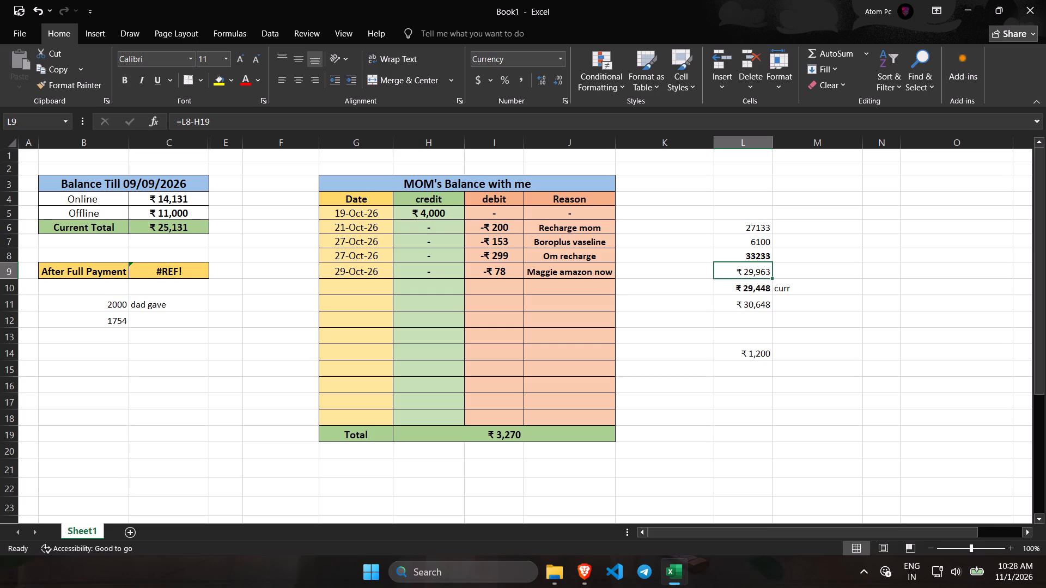
key("ctrl+c")
left_click(743, 356)
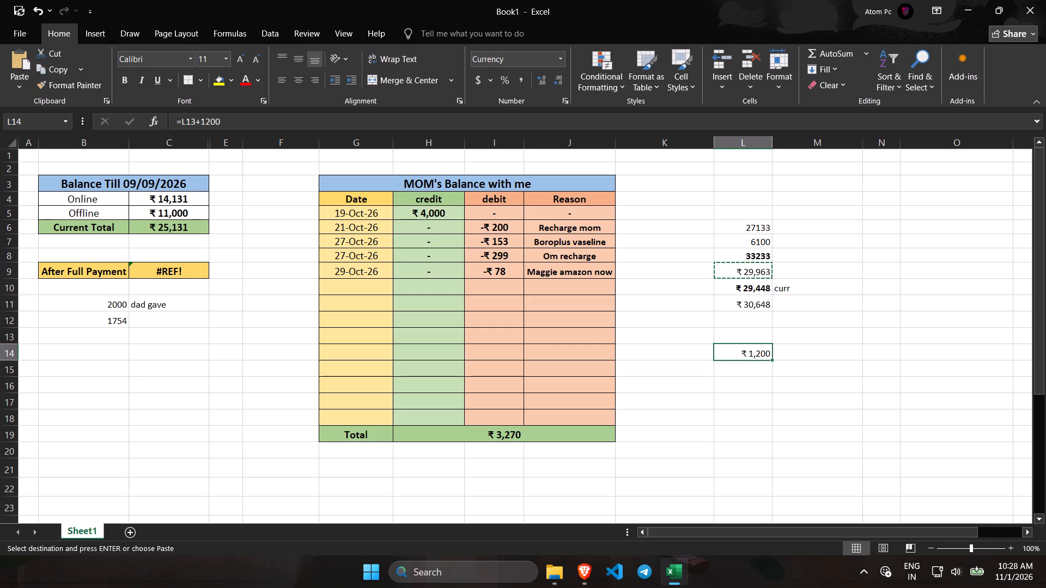
key("ctrl+v")
double_click(753, 348)
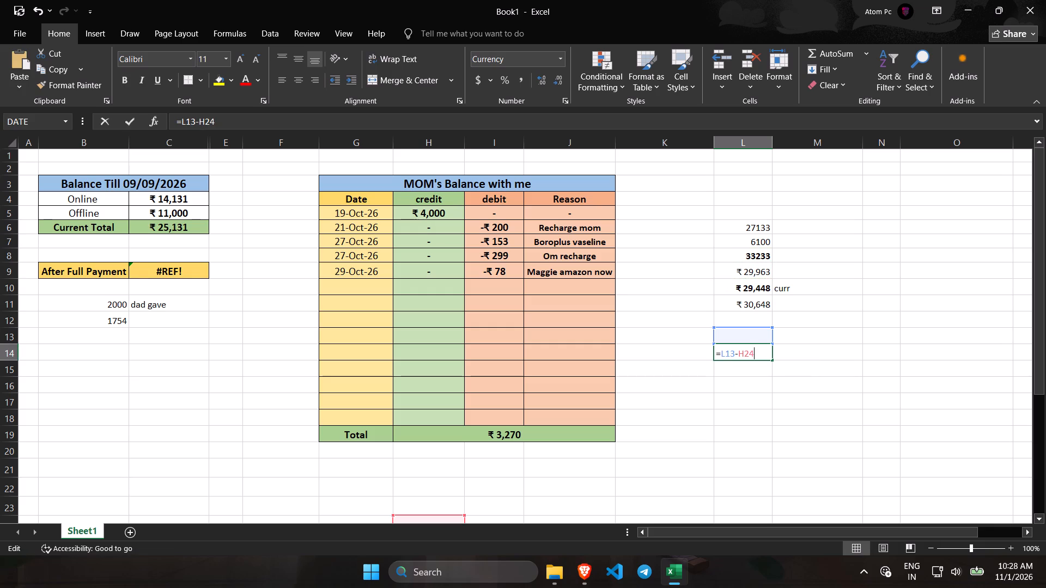
key("BackSpace")
key("BackSpace")
key("BackSpace")
key("BackSpace")
key("BackSpace")
key("BackSpace")
key("BackSpace")
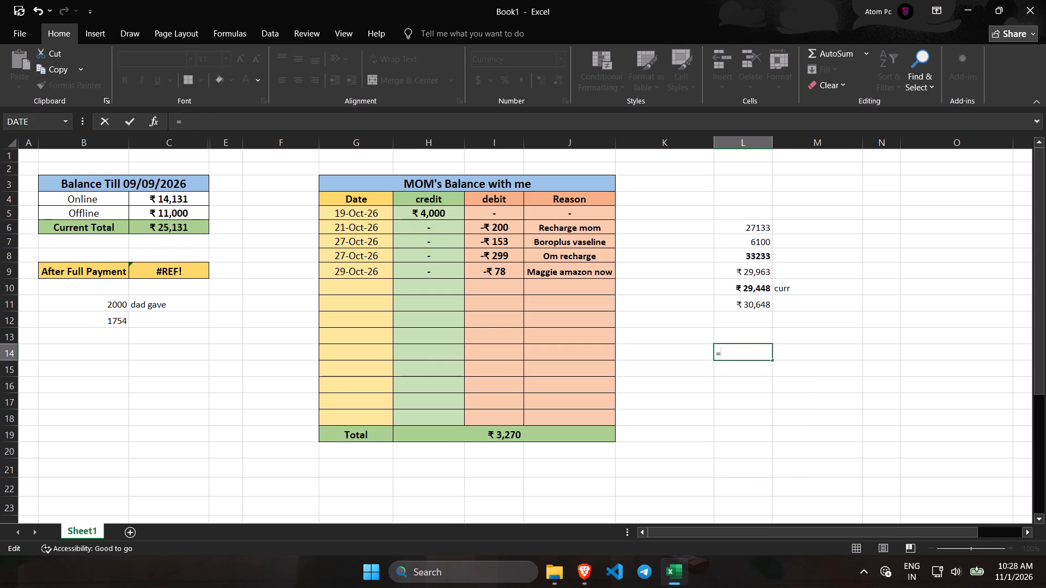
key("BackSpace")
key("Return")
Enter 24,032 in cell L14.
left_click(753, 348)
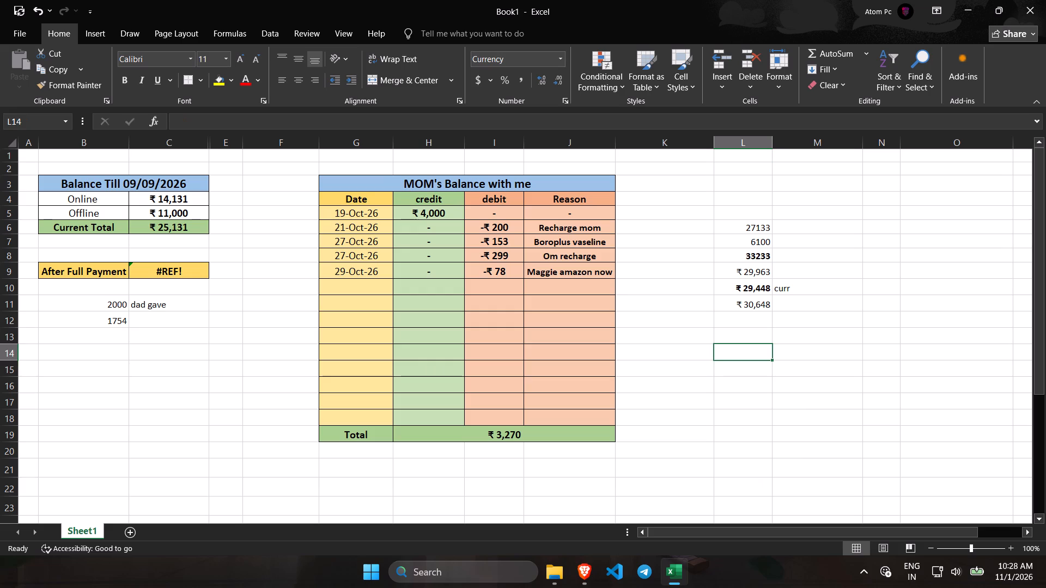
type("24,")
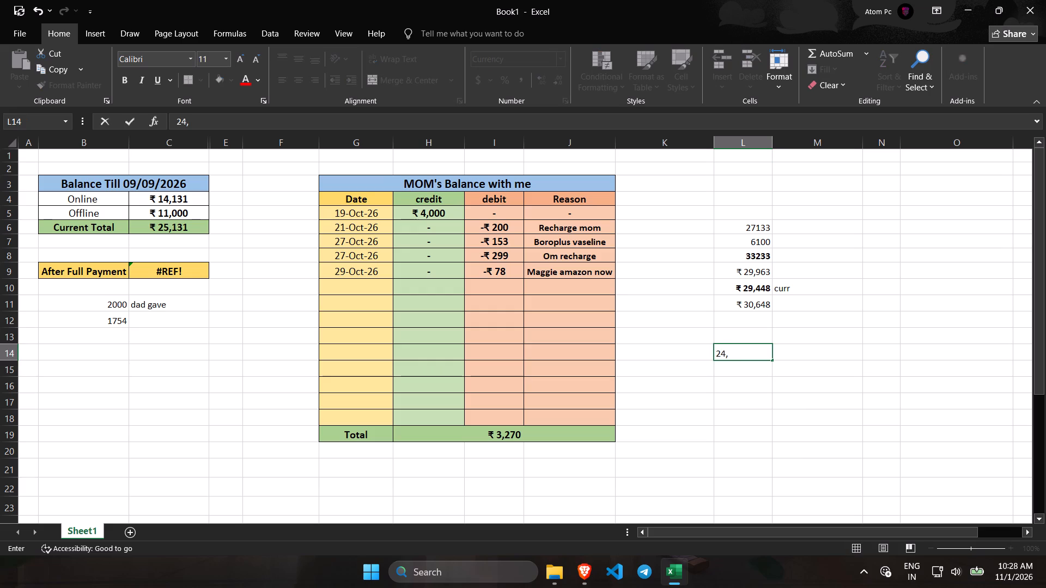
type("032")
key("Return")
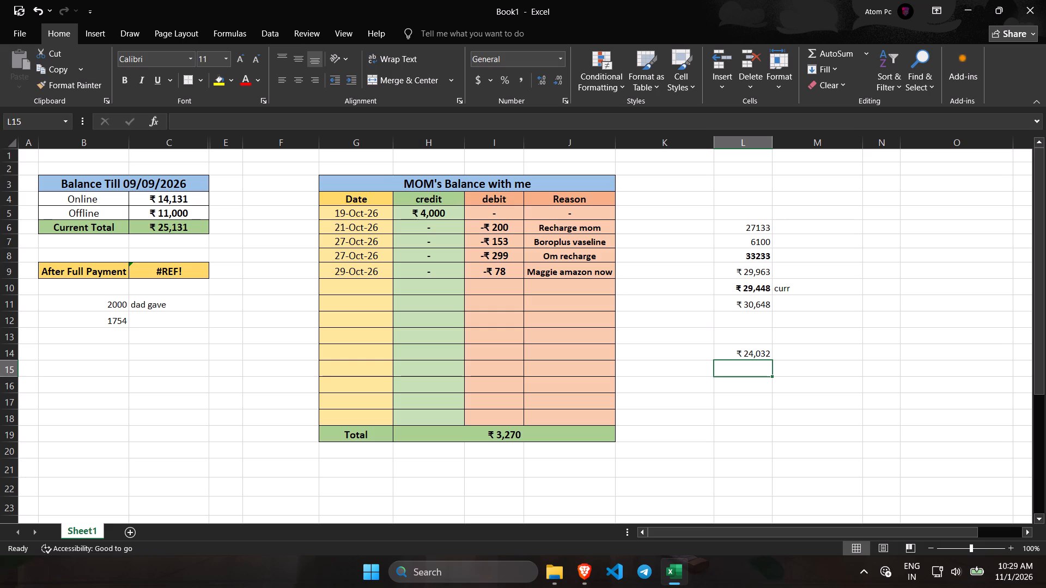
In cell L15, enter a formula subtracting the MOM's Balance total from L14.
key("equal")
key("Up")
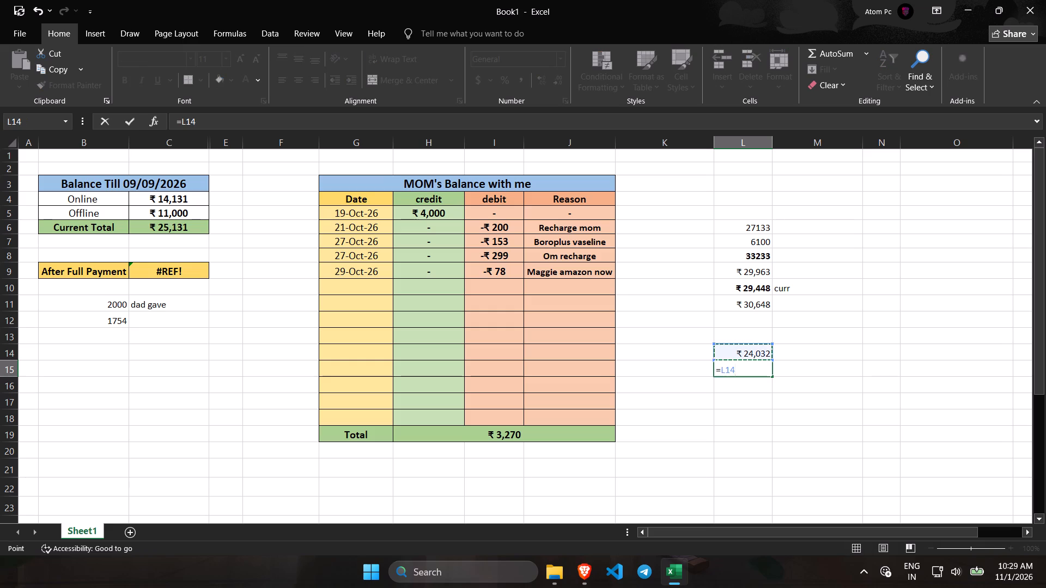
key("minus")
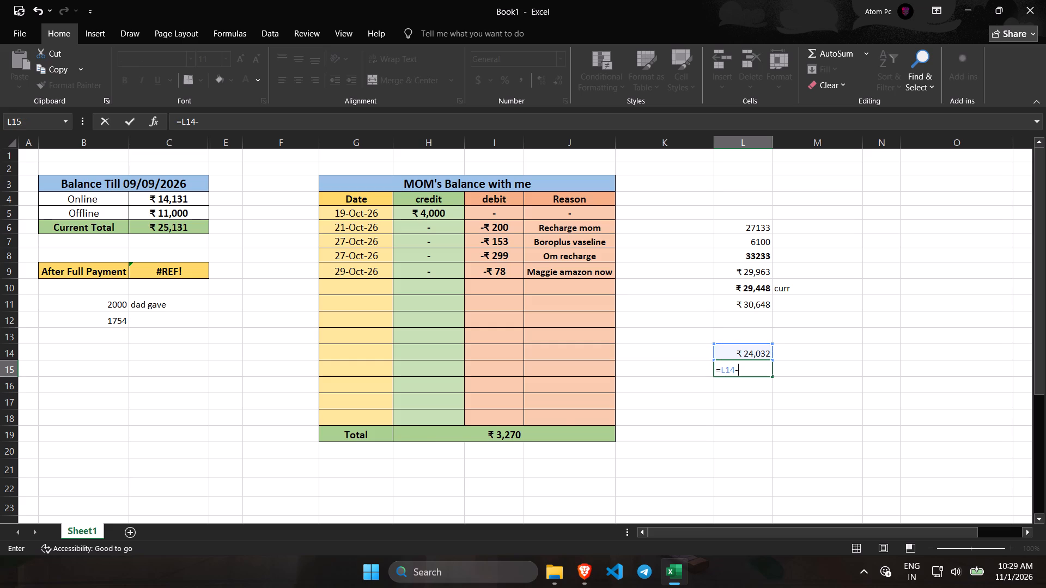
left_click(545, 430)
key("Return")
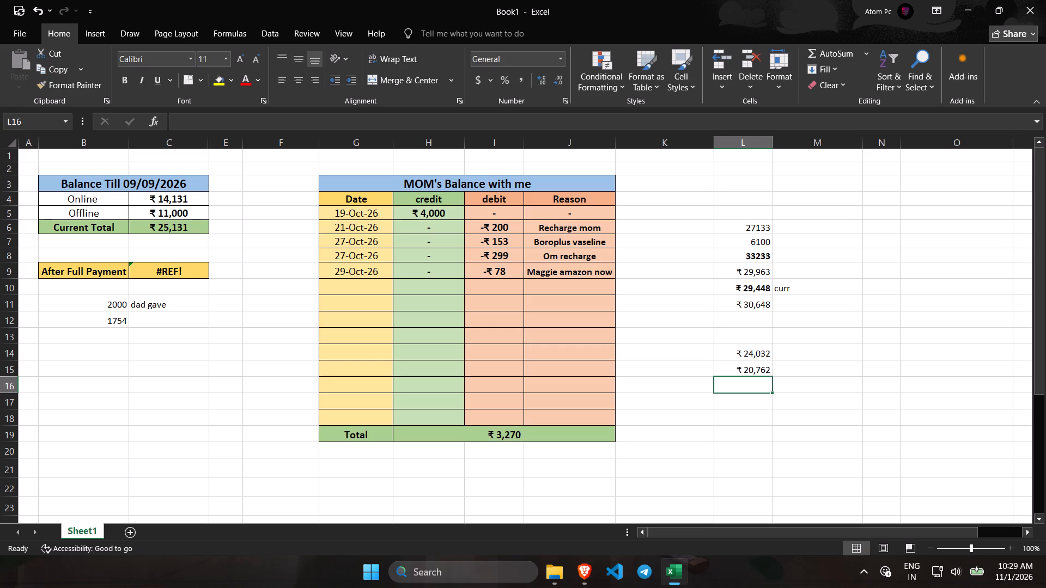
In cell L16, enter a formula subtracting 378 from the balance in L15.
double_click(748, 383)
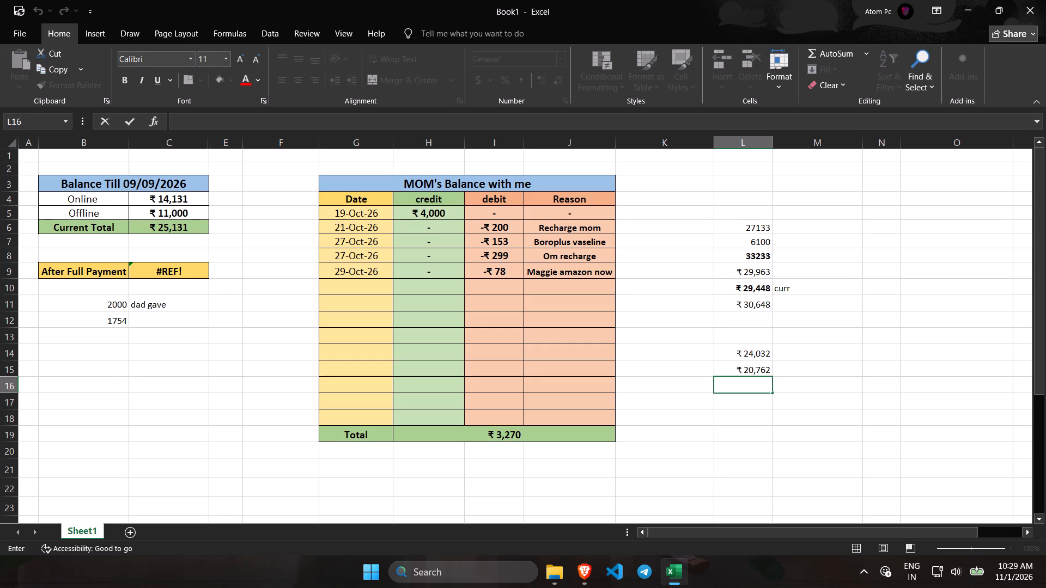
key("equal")
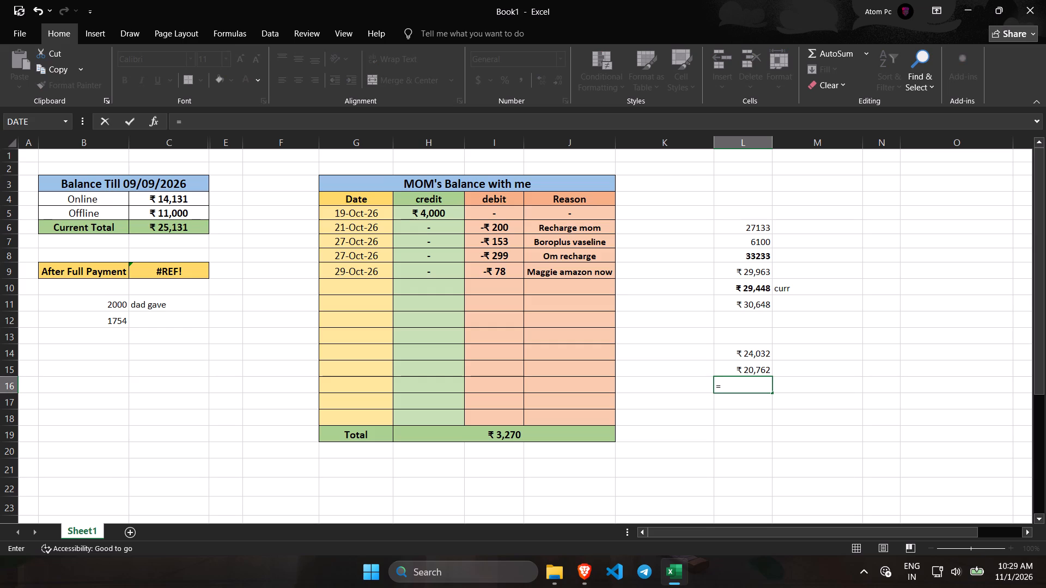
key("Up")
key("minus")
key("3")
type("78")
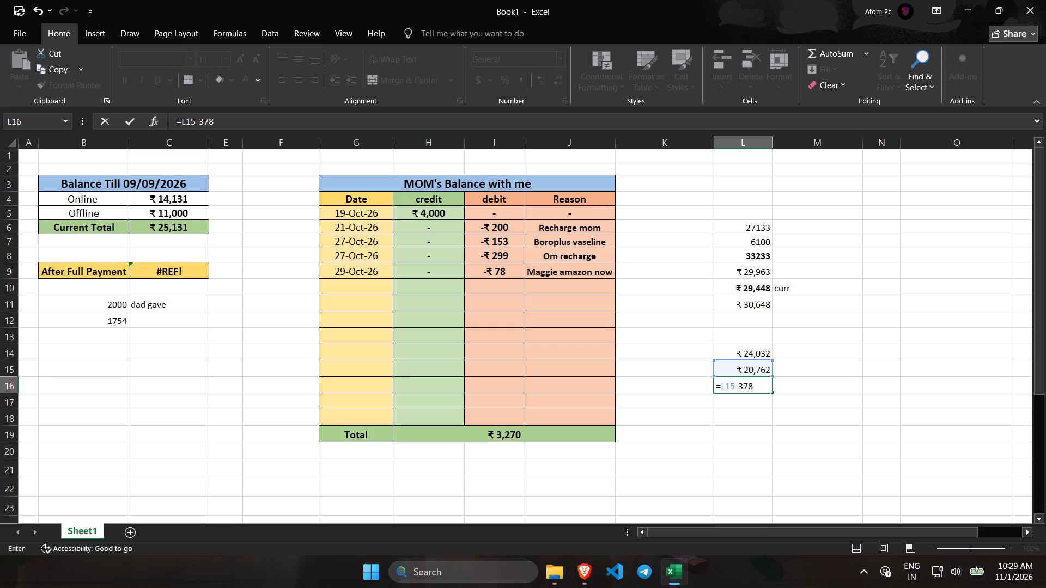
key("Return")
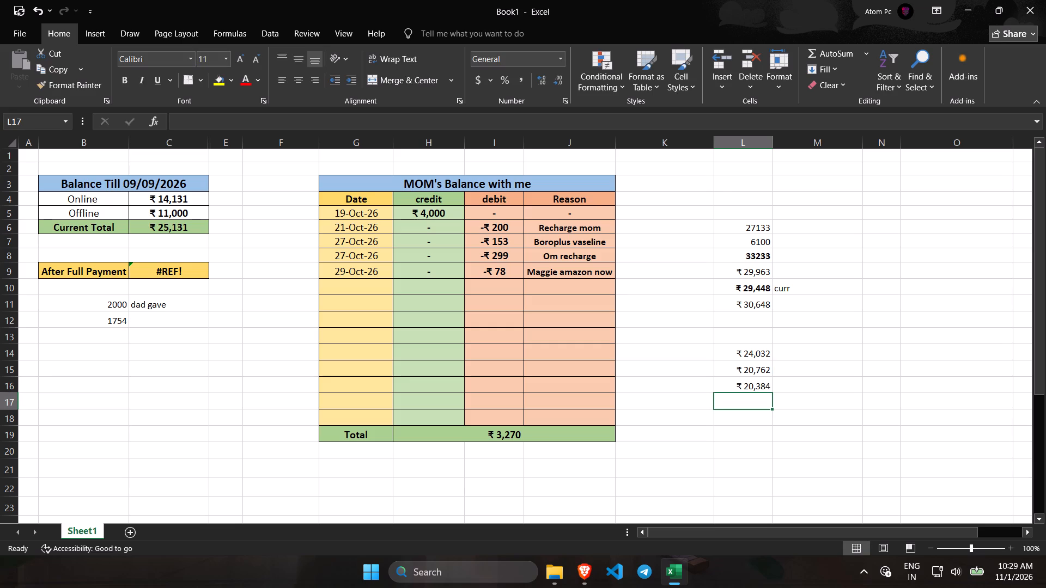
In cell L17, enter a formula adding 410 to the balance in L16.
key("equal")
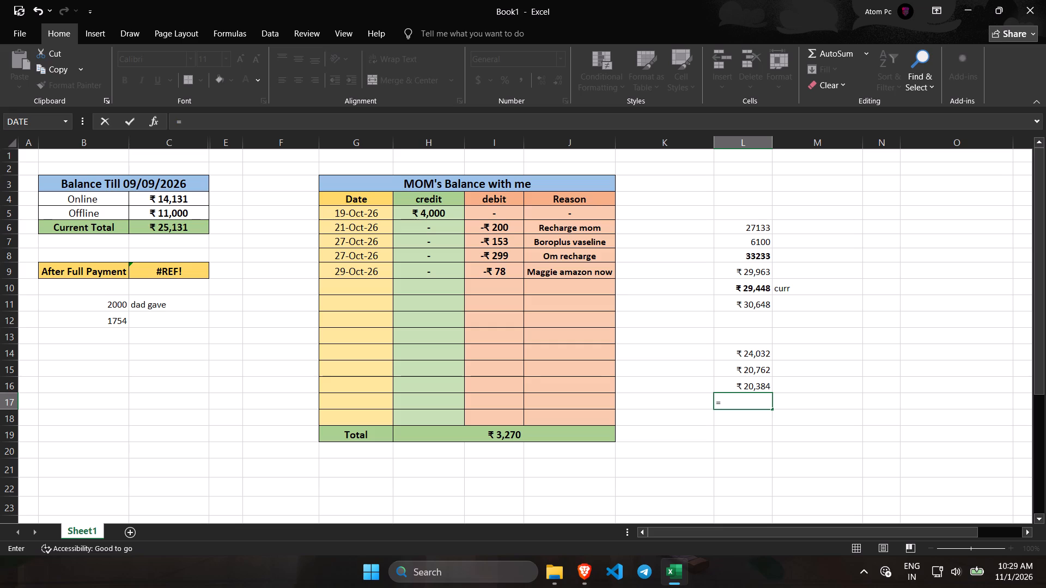
key("Up")
key("plus")
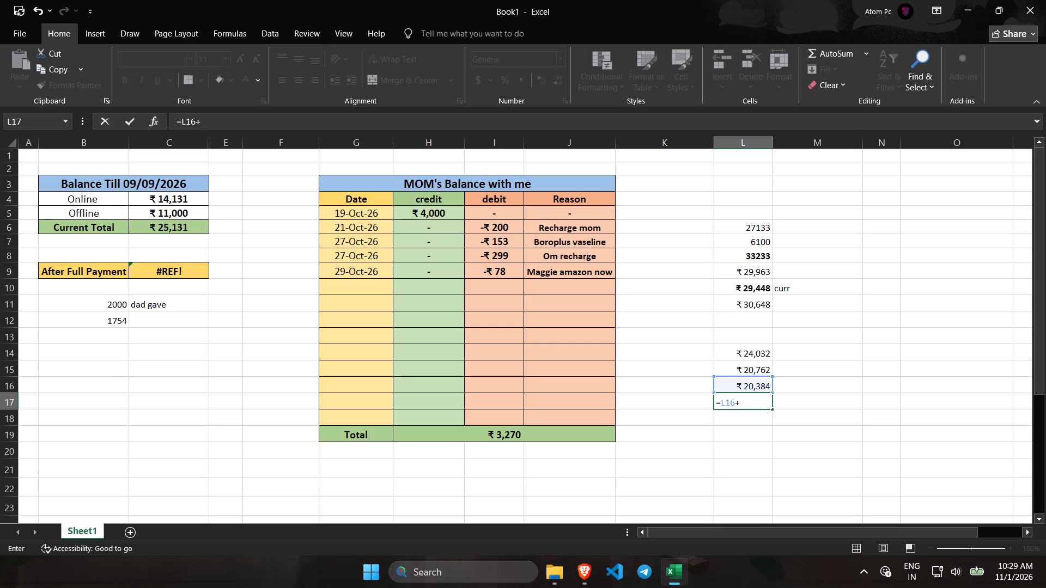
type("410")
key("Return")
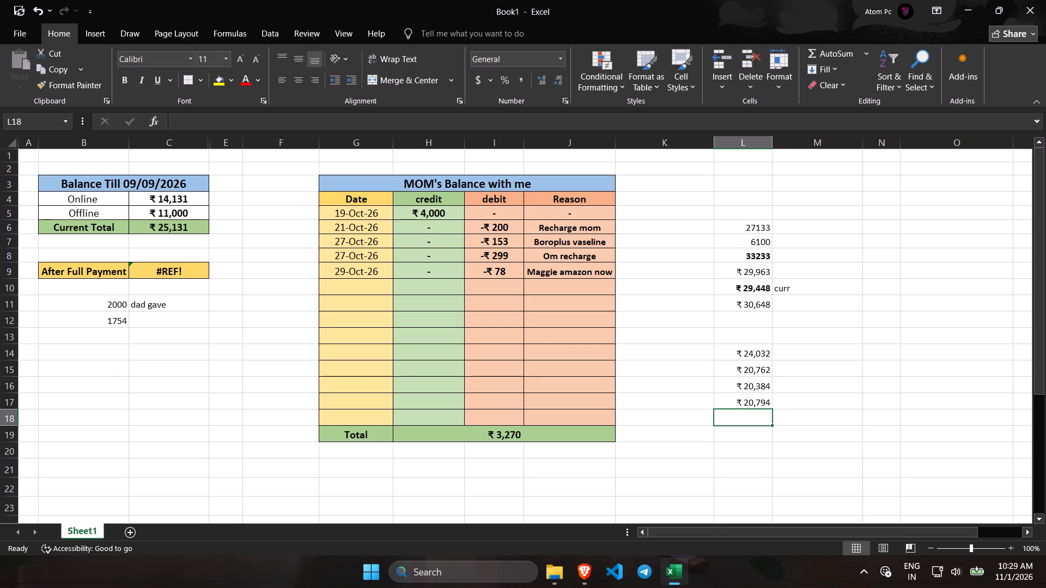
Start a formula in cell L18, below the running balance in L17.
key("equal")
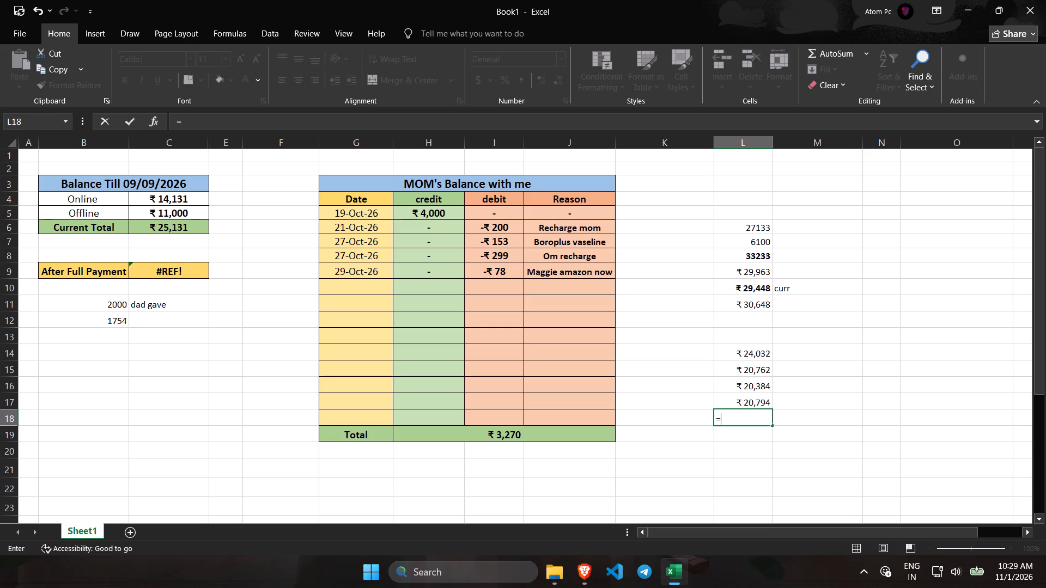
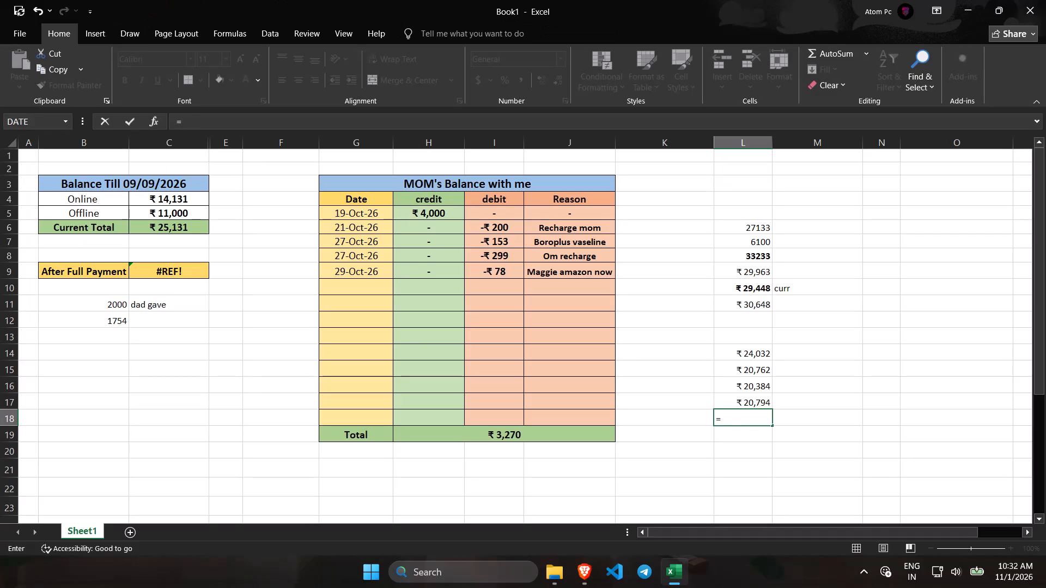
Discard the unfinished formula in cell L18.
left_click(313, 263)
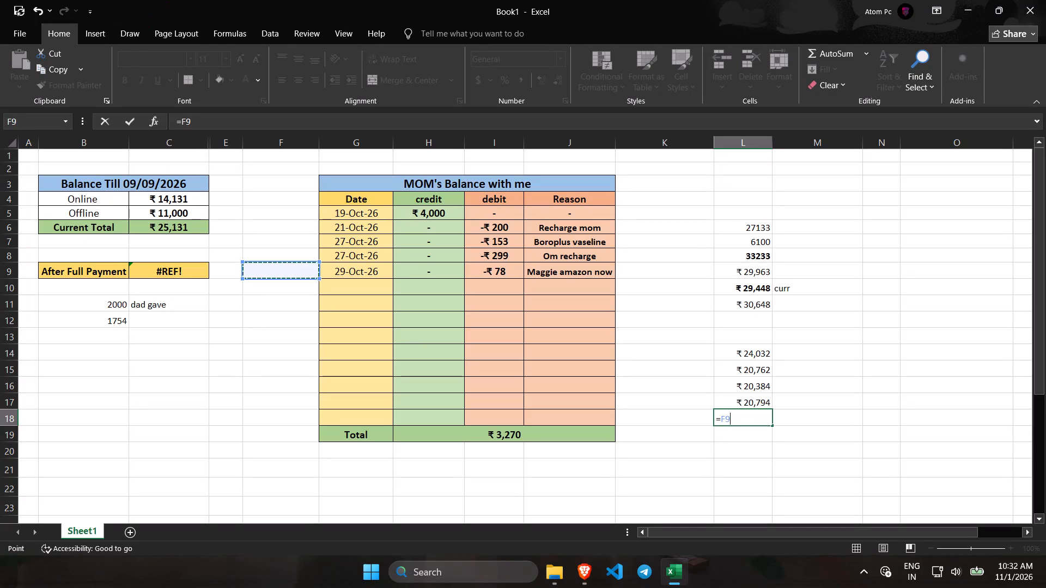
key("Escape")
Move the 29-Oct-26 Maggie amazon now entry in MOM's Balance table from row 9 down to row 10.
key("Right")
key("Up")
key("Up")
key("Up")
key("Up")
key("Up")
key("Up")
key("Up")
key("Up")
key("Up")
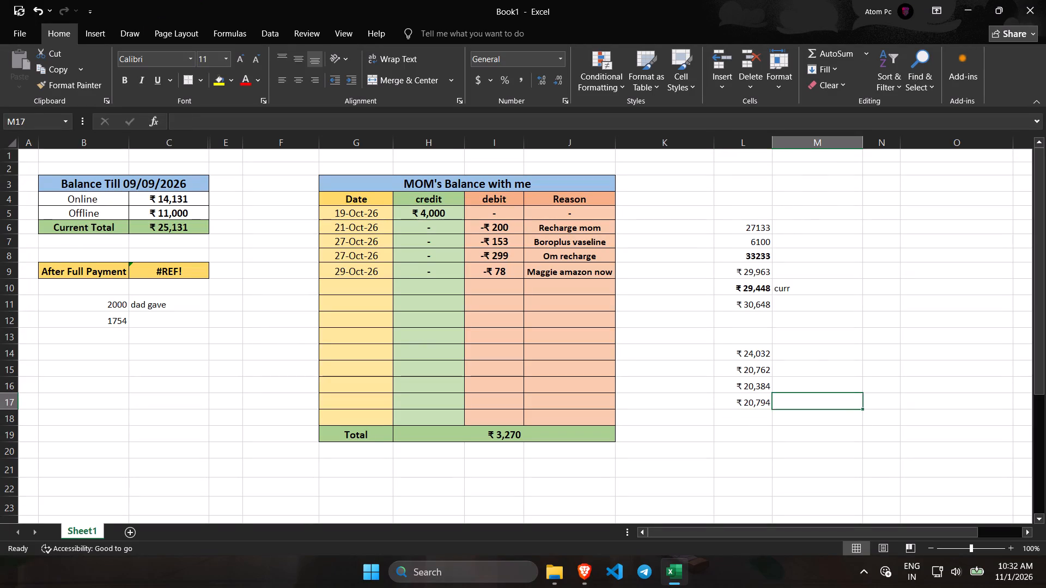
key("Left")
key("Left")
key("Left")
key("Left")
key("Left")
key("Left")
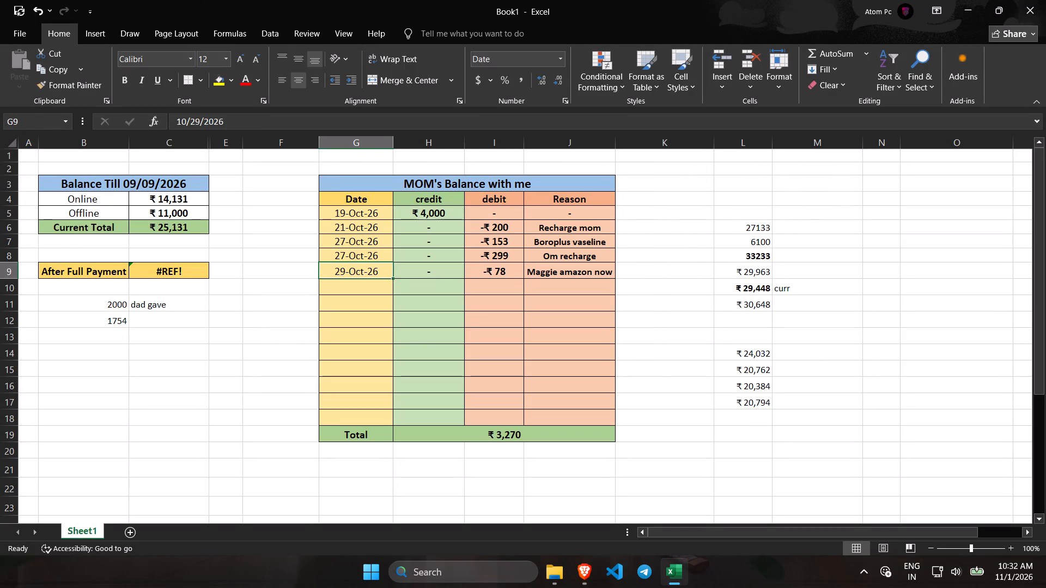
key("shift+Right")
key("shift+Right")
key("shift+Right")
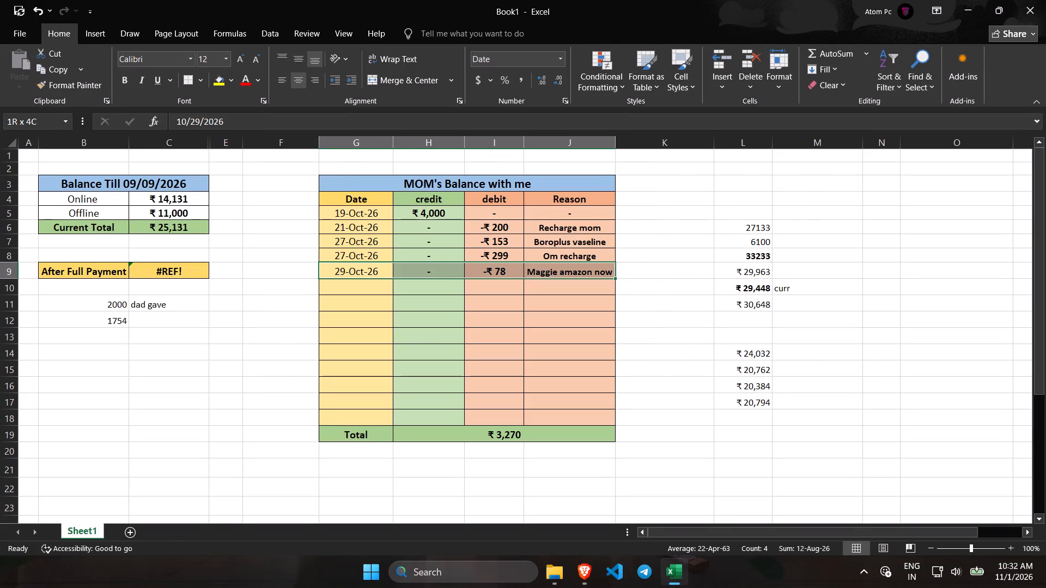
key("ctrl+x")
key("Down")
key("Down")
key("Up")
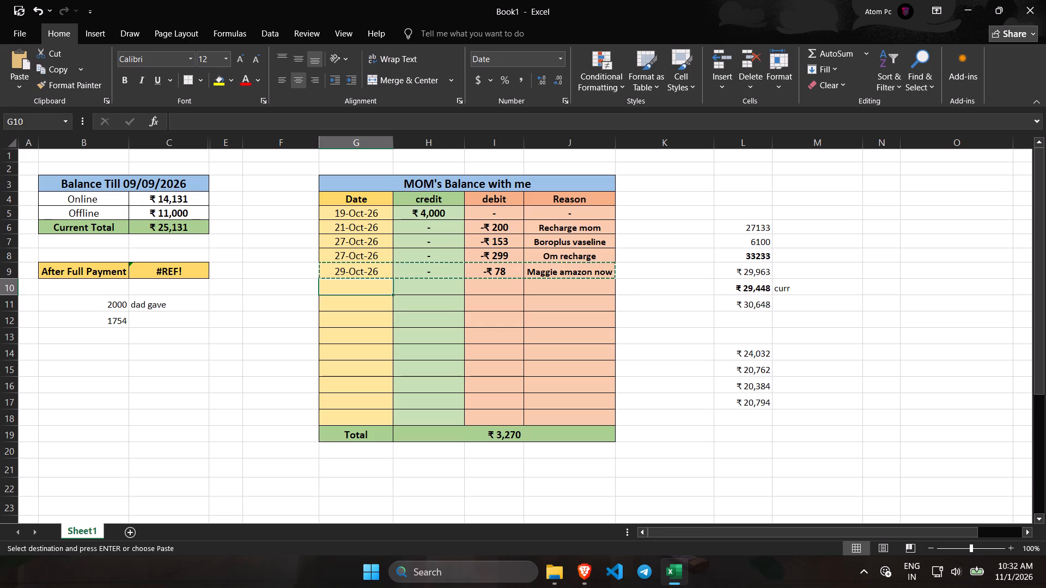
key("ctrl+v")
Copy the 27-Oct-26 Om recharge entry from row 8 into the vacated row 9, keeping its date.
key("Up")
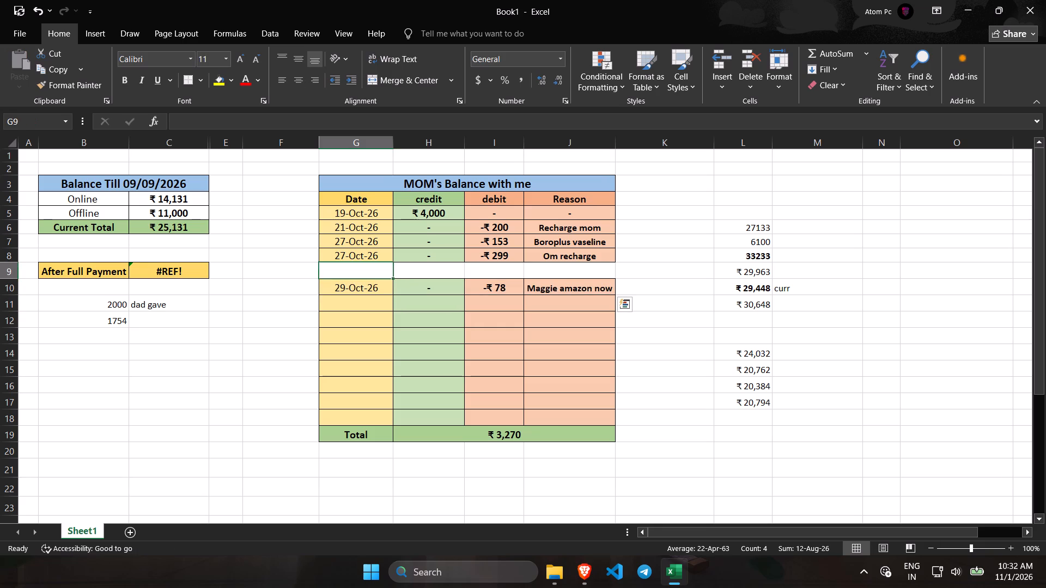
key("Up")
key("shift+Right")
key("shift+Right")
key("shift+Right")
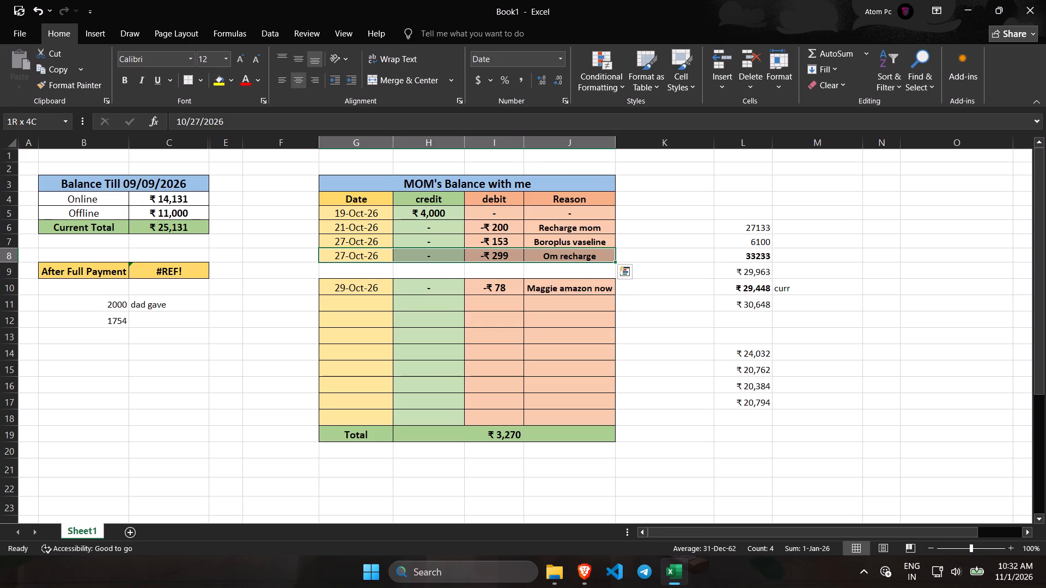
key("ctrl+c")
key("Down")
key("ctrl+v")
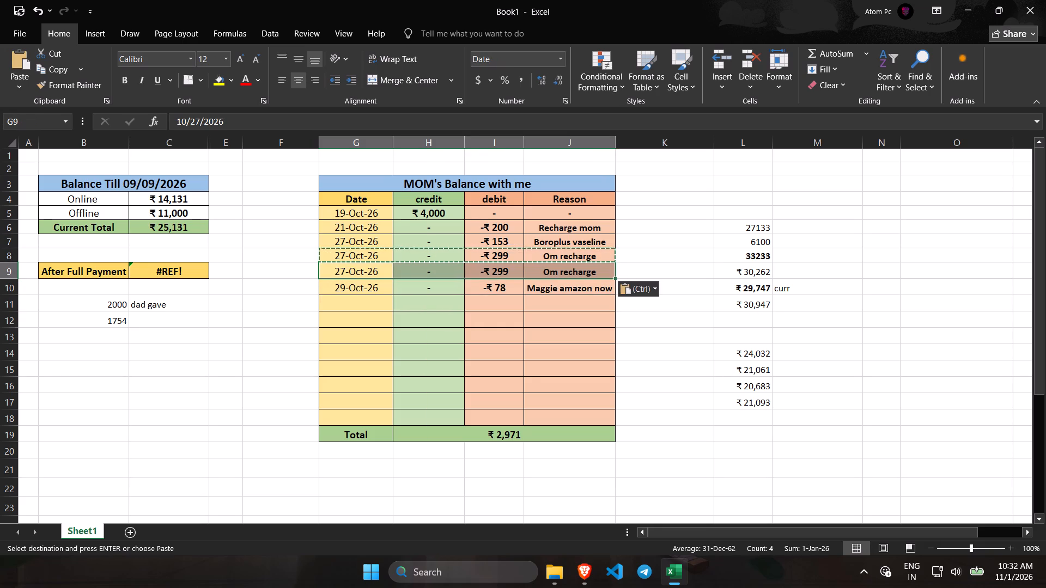
double_click(346, 270)
key("Escape")
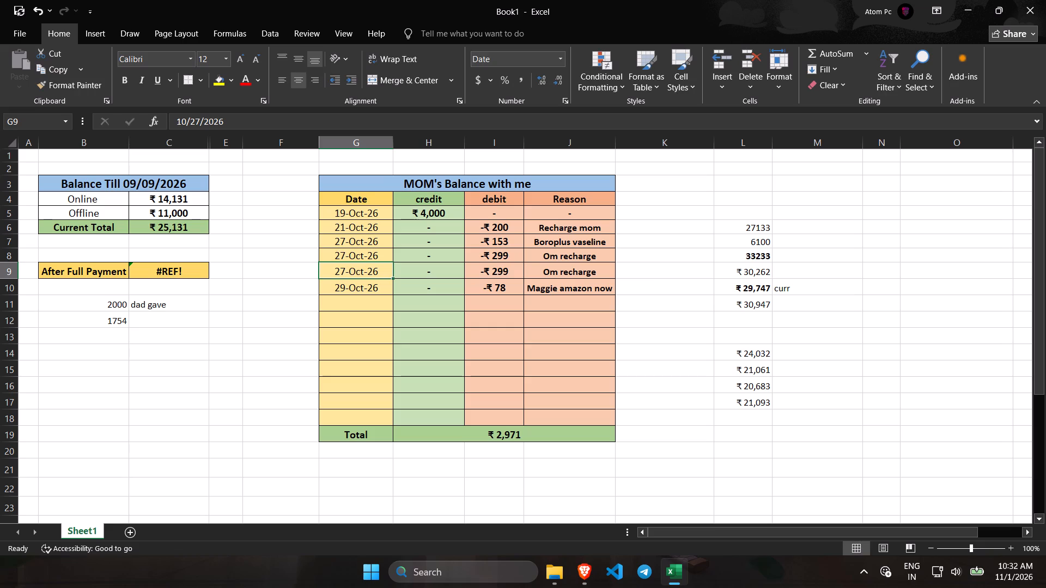
Set the debit amount in cell I9 to -444.
double_click(515, 271)
key("BackSpace")
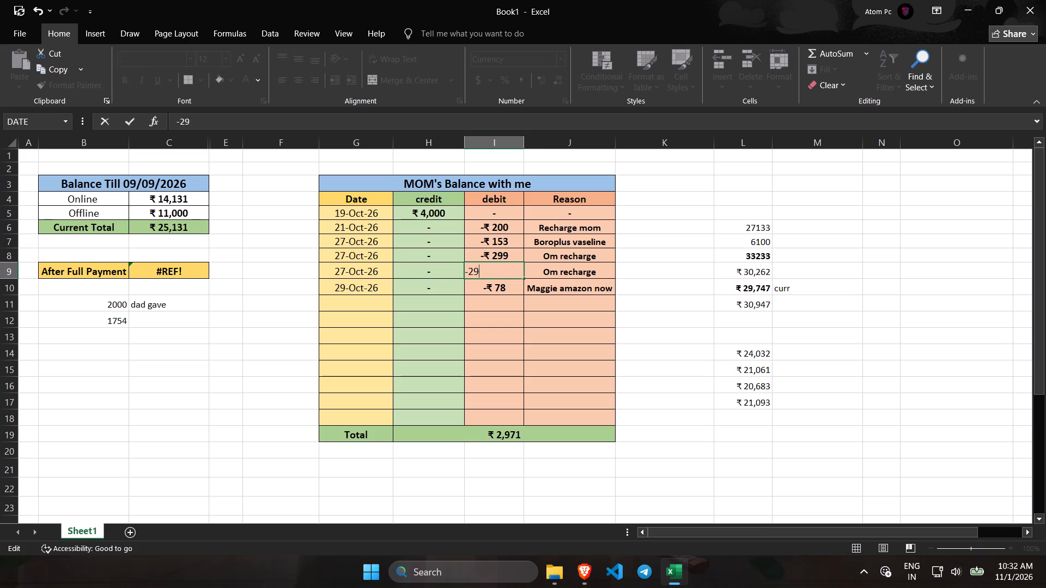
key("BackSpace")
key("BackSpace")
type("444")
key("Return")
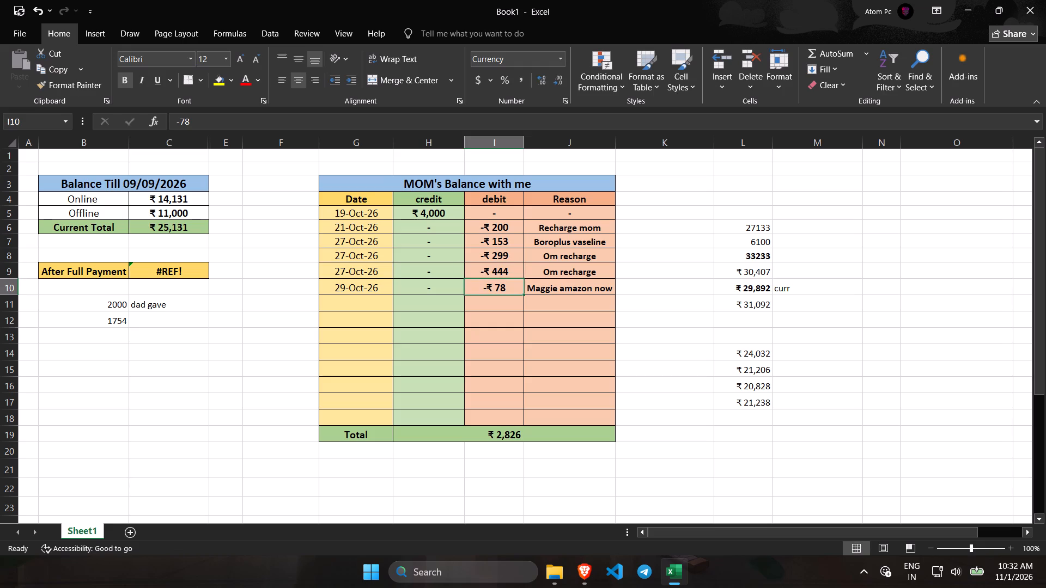
Replace the reason in cell J9 with "body lotion & oil".
double_click(562, 268)
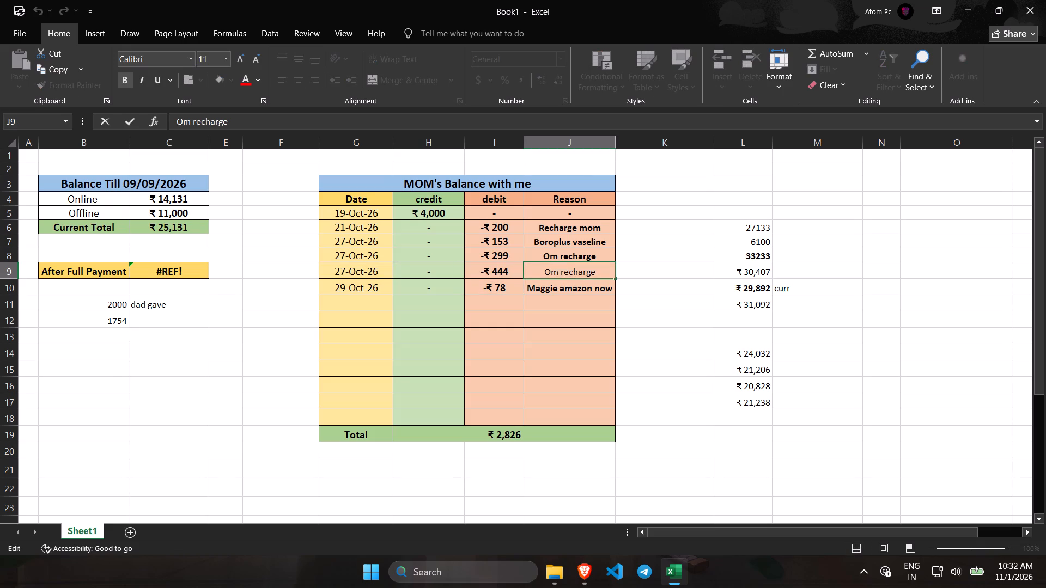
key("ctrl+Left")
key("ctrl+Insert")
key("ctrl+Insert")
key("ctrl+shift+Right")
key("ctrl+shift+Right")
key("ctrl+shift+Right")
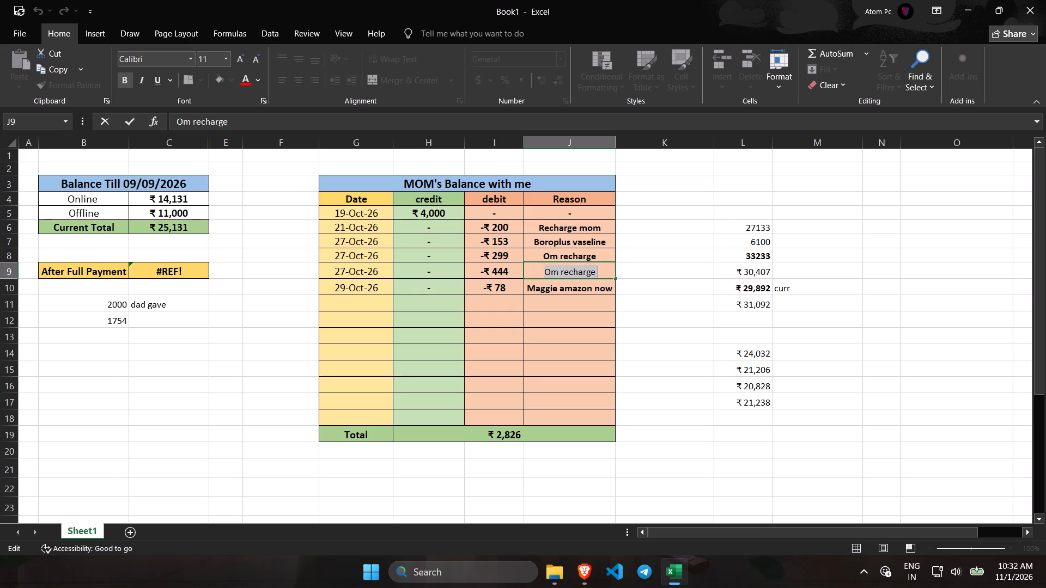
type("body")
key("space")
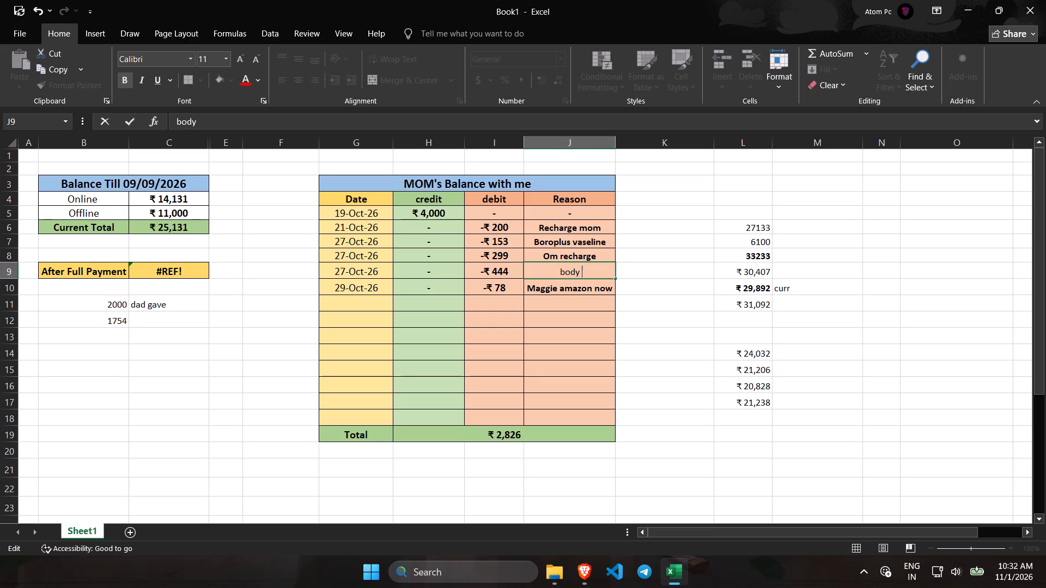
type("lotin")
key("BackSpace")
type("on")
key("space")
type("&")
key("space")
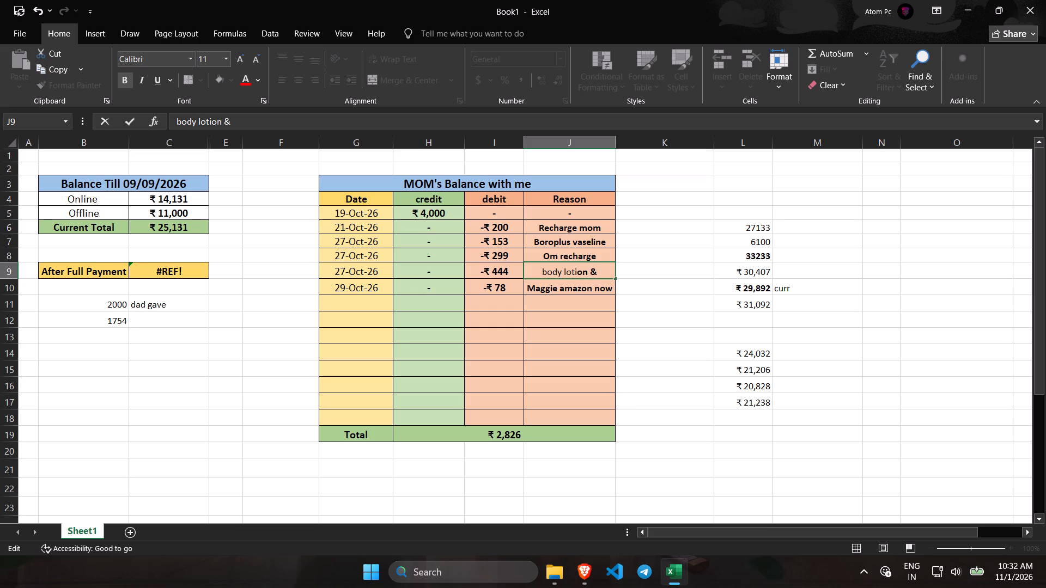
type("oil")
key("Return")
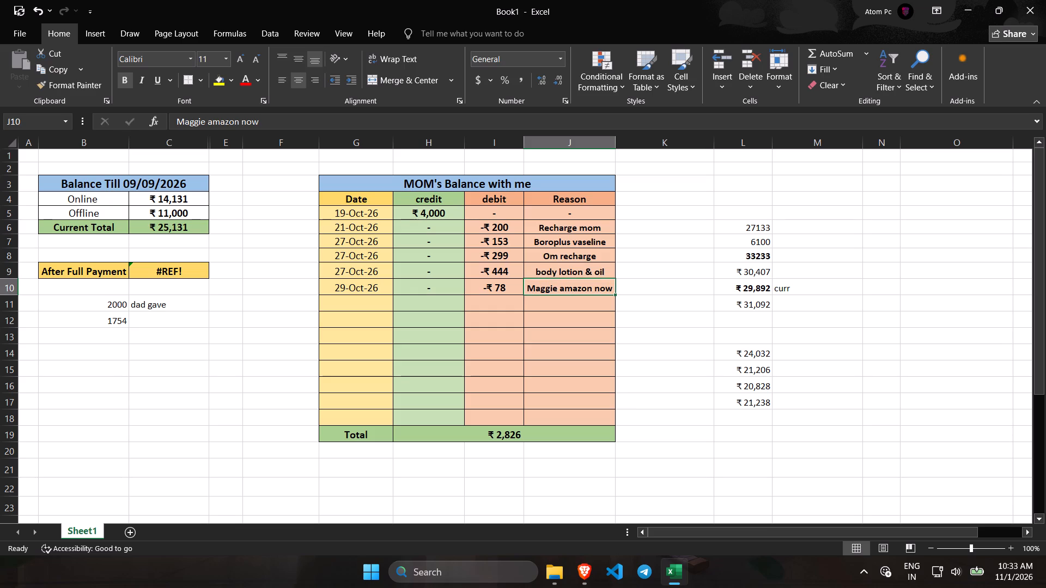
Append "amaon pay" to the end of the reason in cell J9.
double_click(577, 271)
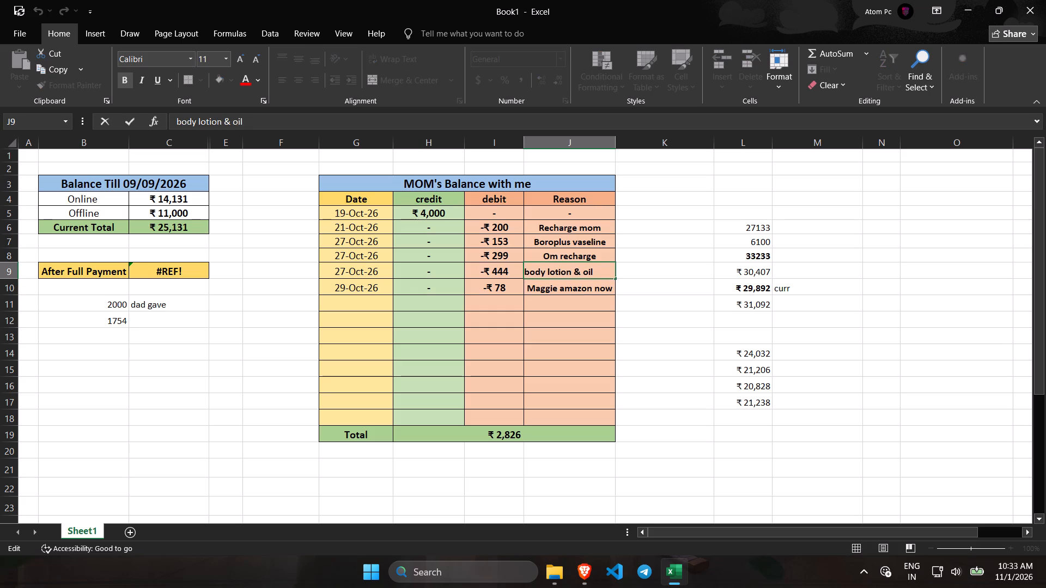
key("ctrl+Right")
key("ctrl+Right")
key("space")
type("amaon")
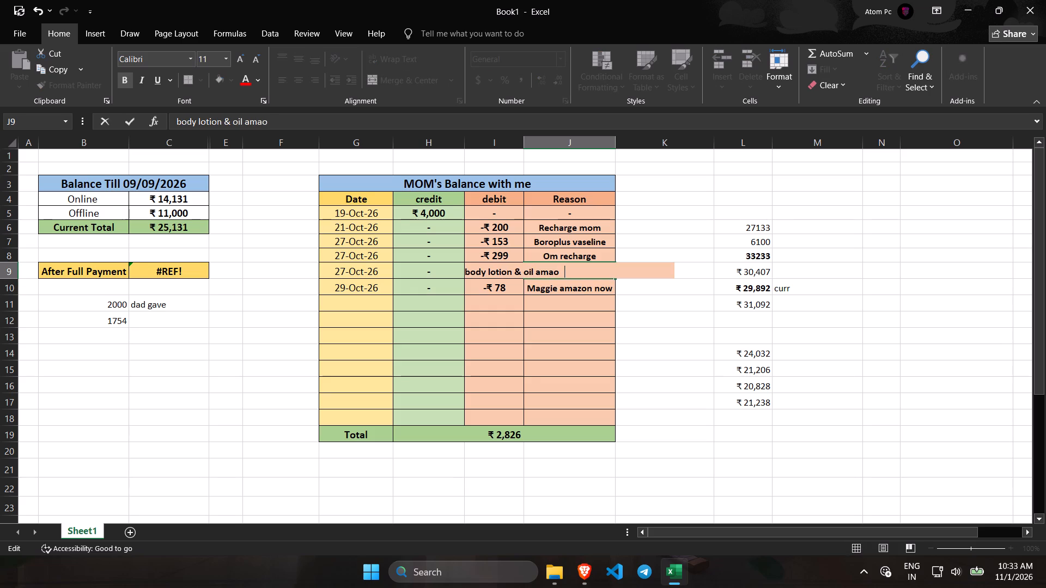
key("space")
type("pay")
key("Return")
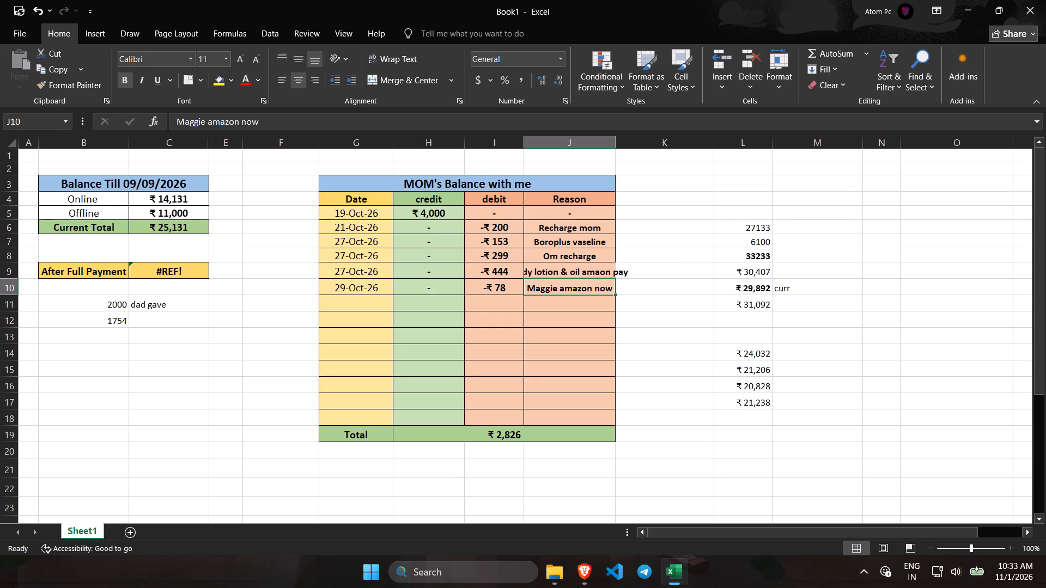
Auto-fit the width of the Reason column J to its longest entry.
double_click(615, 142)
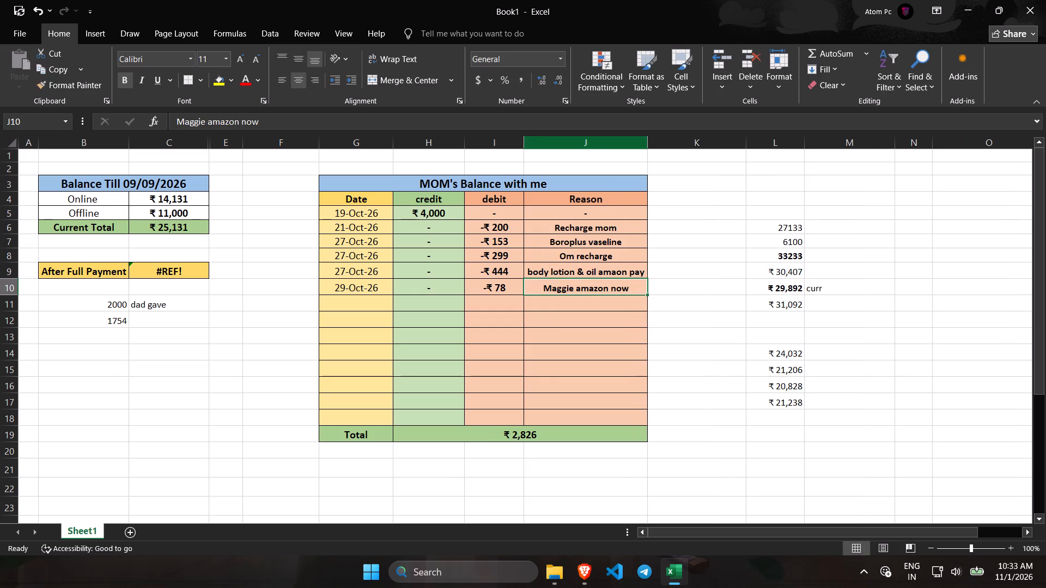
Save the Book1 workbook with the new debit entry.
key("ctrl+s")
key("ctrl+s")
left_click(692, 275)
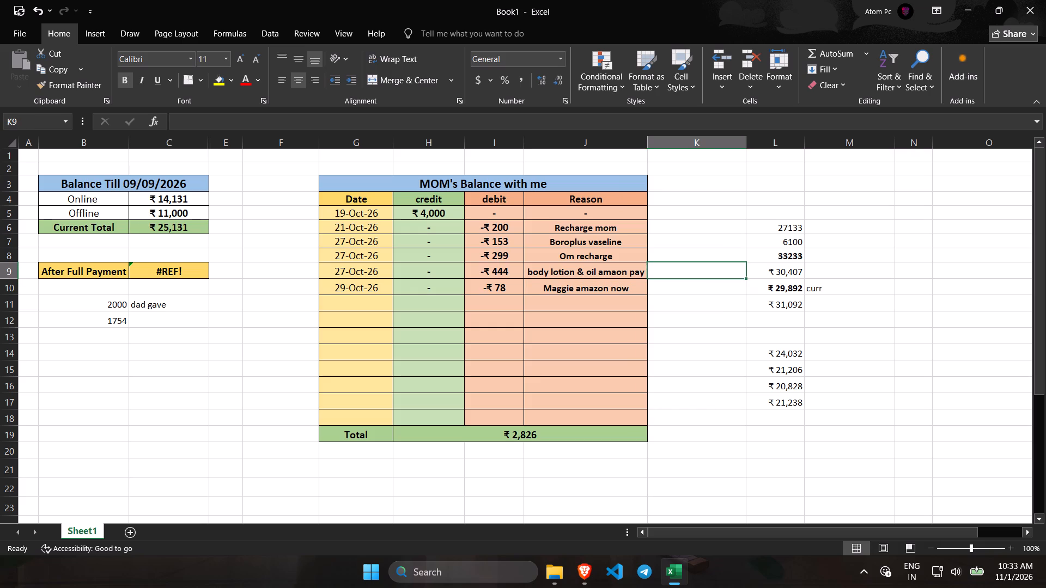
key("ctrl+s")
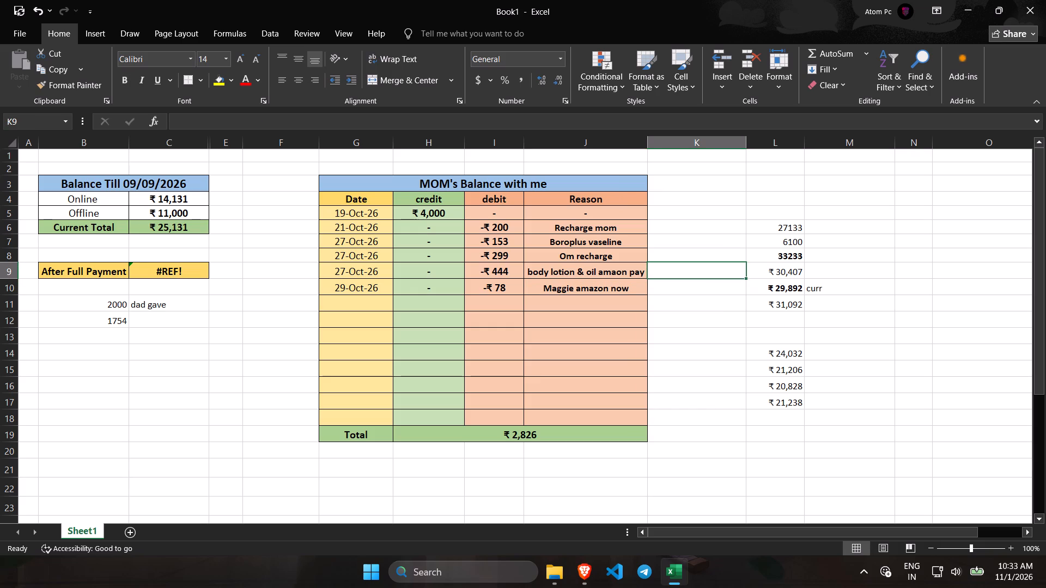
Check the dates in G7:G9 and the contents of balance cells L14 and L15 without changing them.
left_click_drag(358, 240, 358, 243)
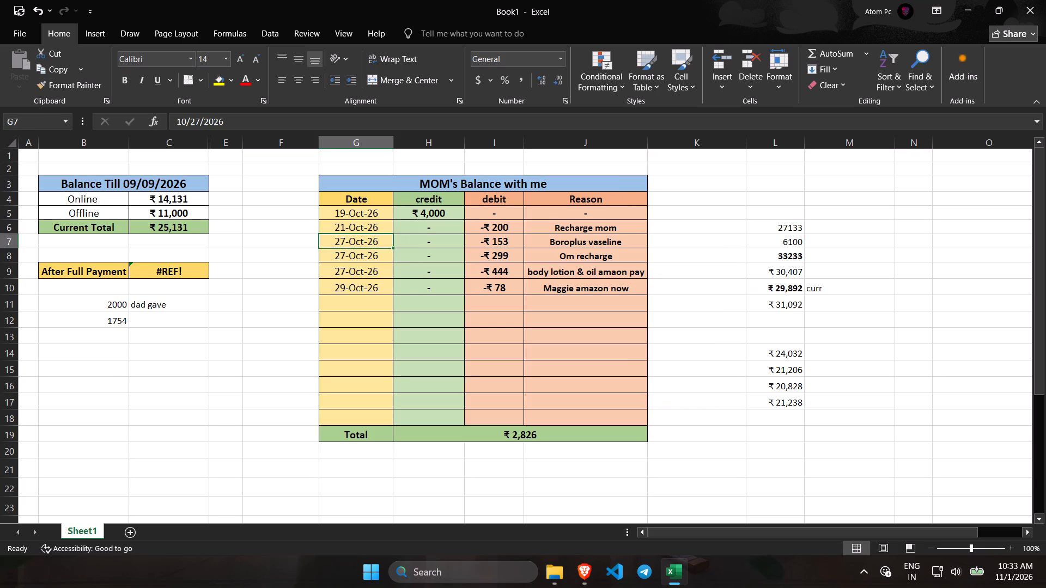
left_click_drag(358, 243, 361, 274)
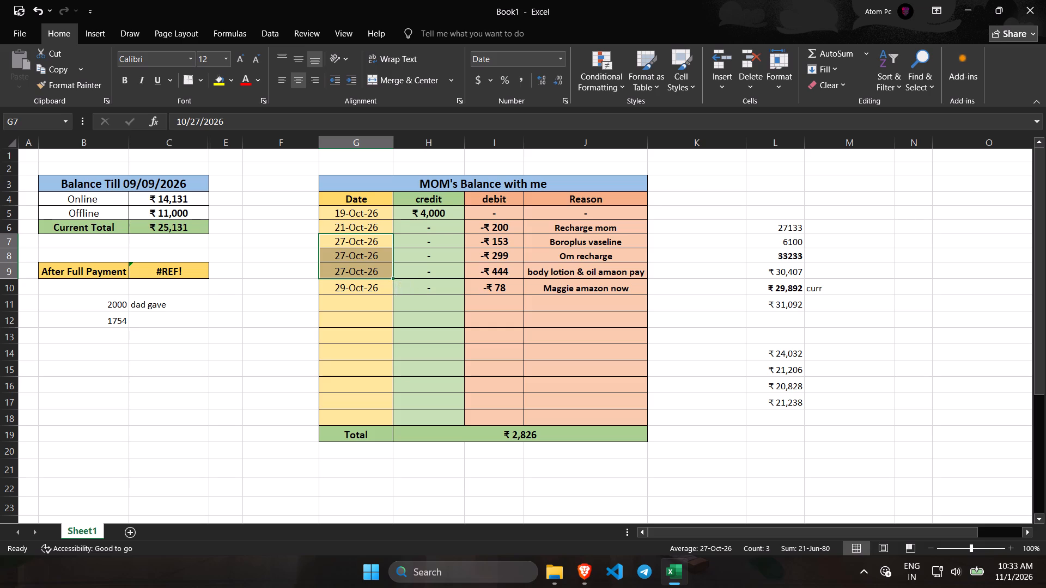
double_click(795, 354)
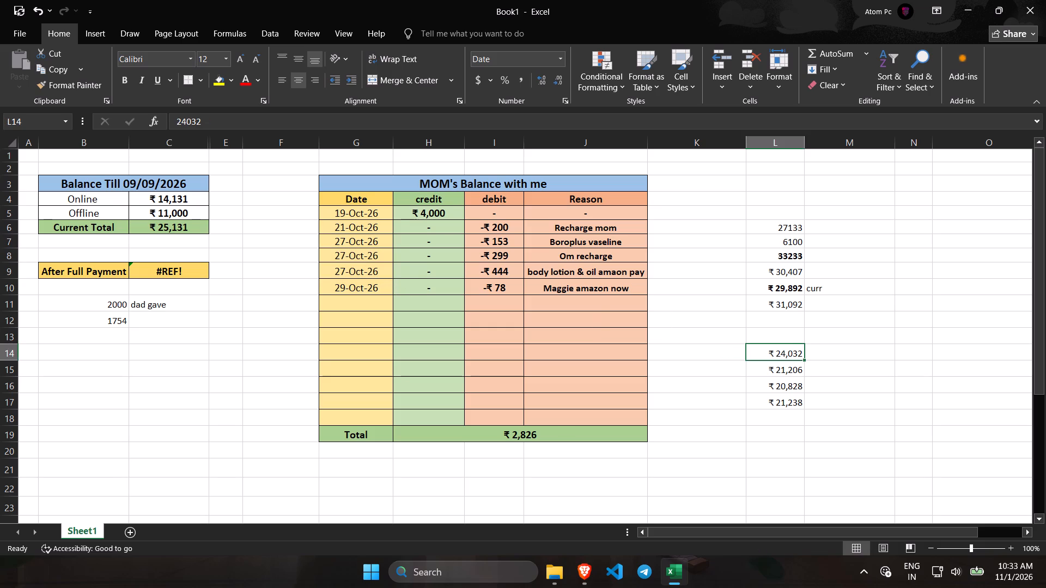
key("Escape")
double_click(787, 366)
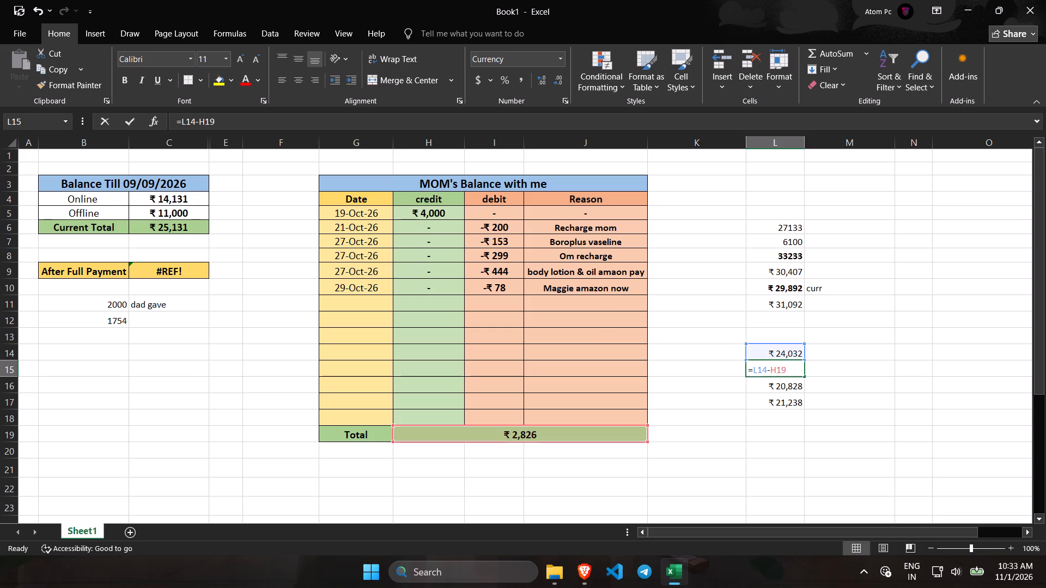
key("Escape")
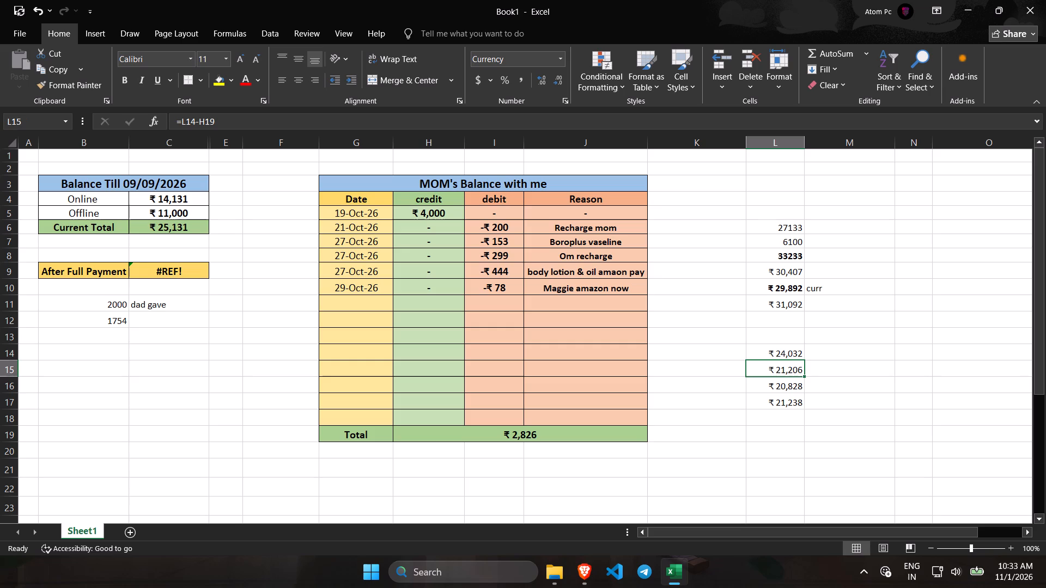
Save Book1 again and close the workbook.
key("ctrl+s")
key("ctrl+s")
key("ctrl+s")
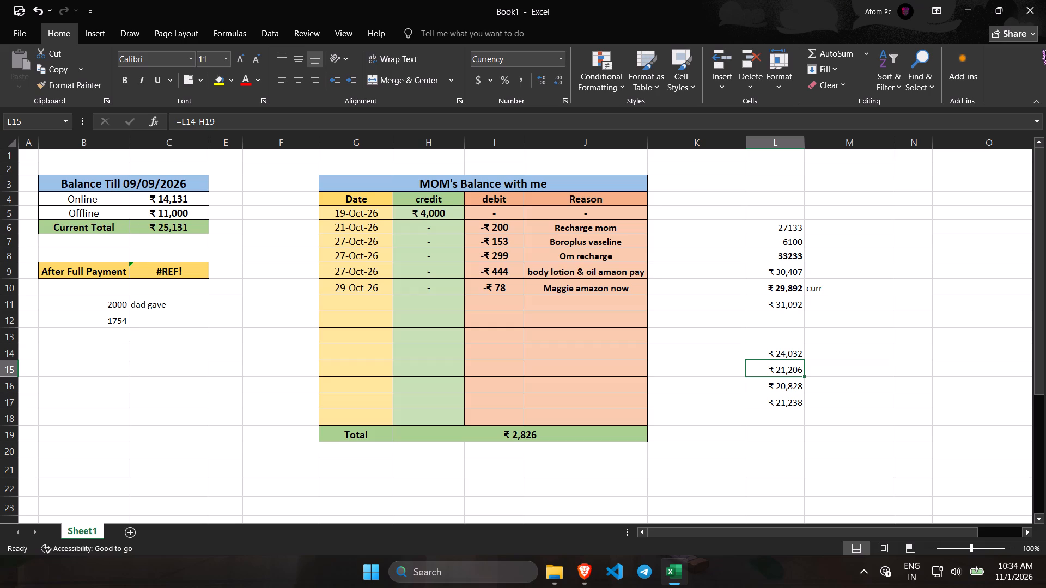
left_click(1042, 0)
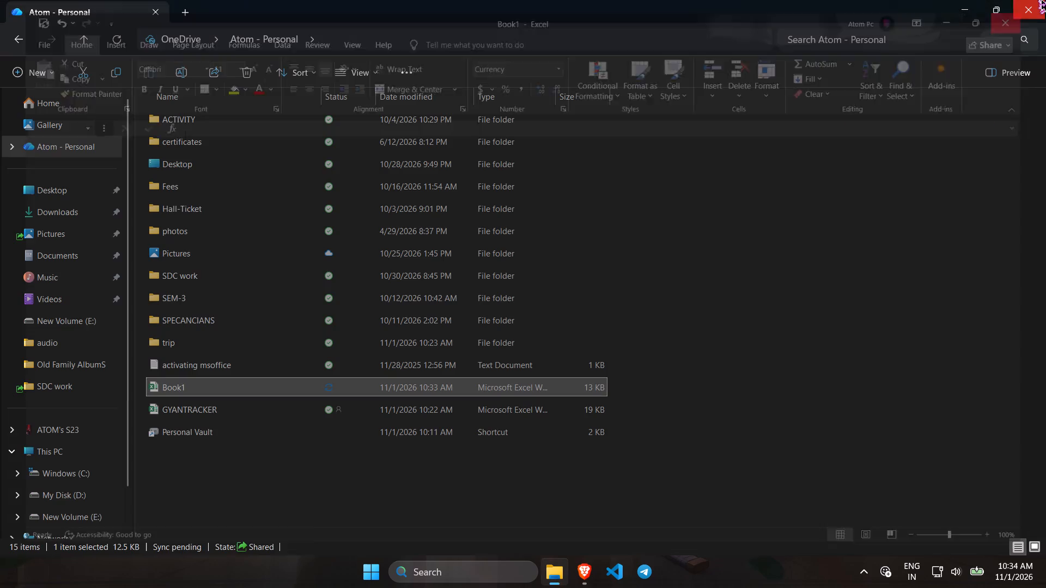